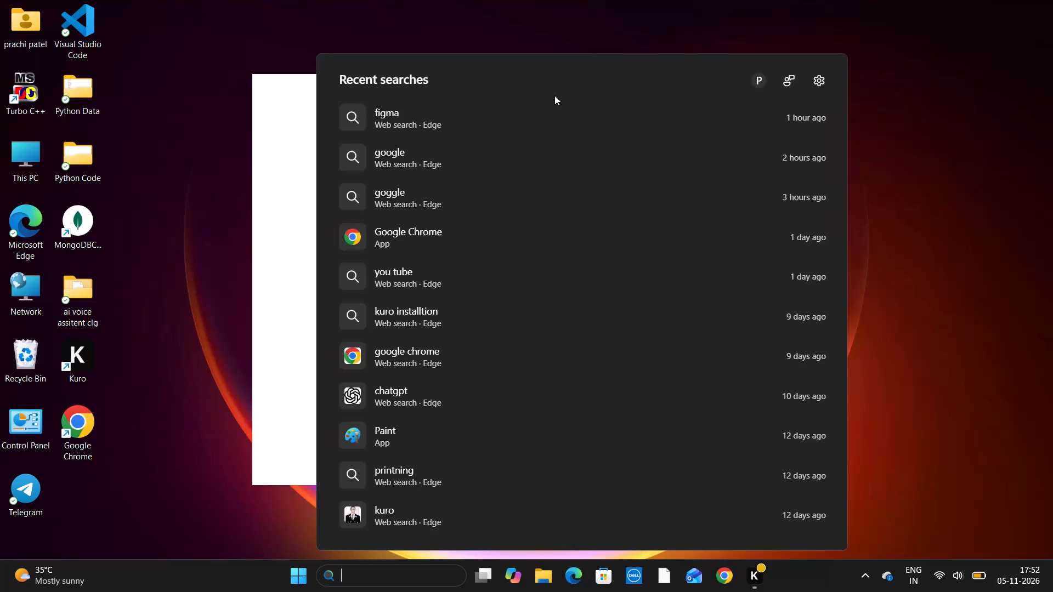
# Switch to Microsoft Edge through the recent "figma" web search and open the official Figma website.
pyautogui.doubleClick(542, 105)
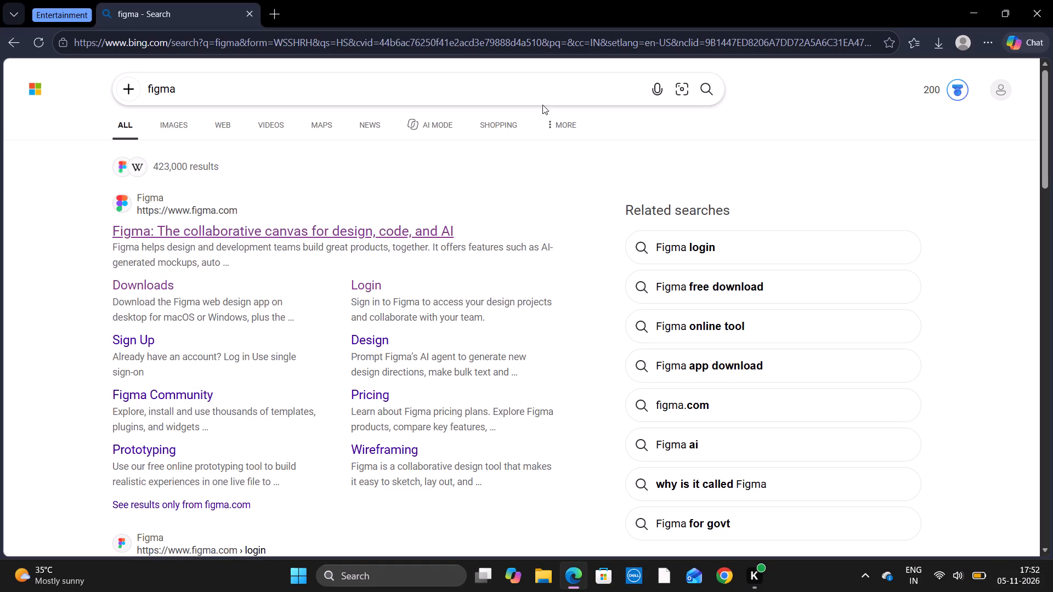
pyautogui.doubleClick(135, 228)
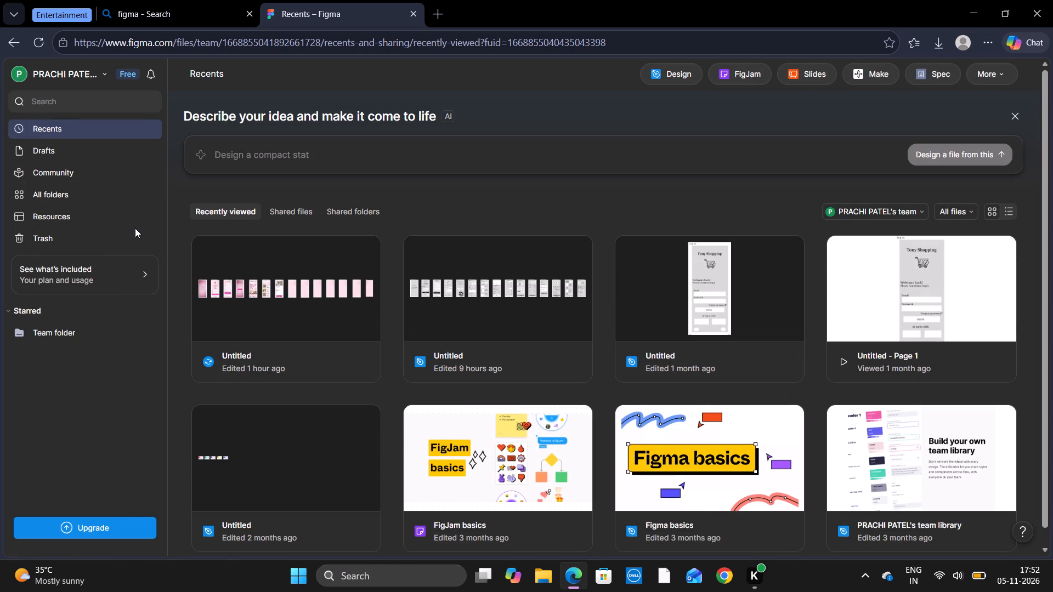
# Open the recently viewed Untitled design file with the row of pink mobile screens.
pyautogui.doubleClick(329, 281)
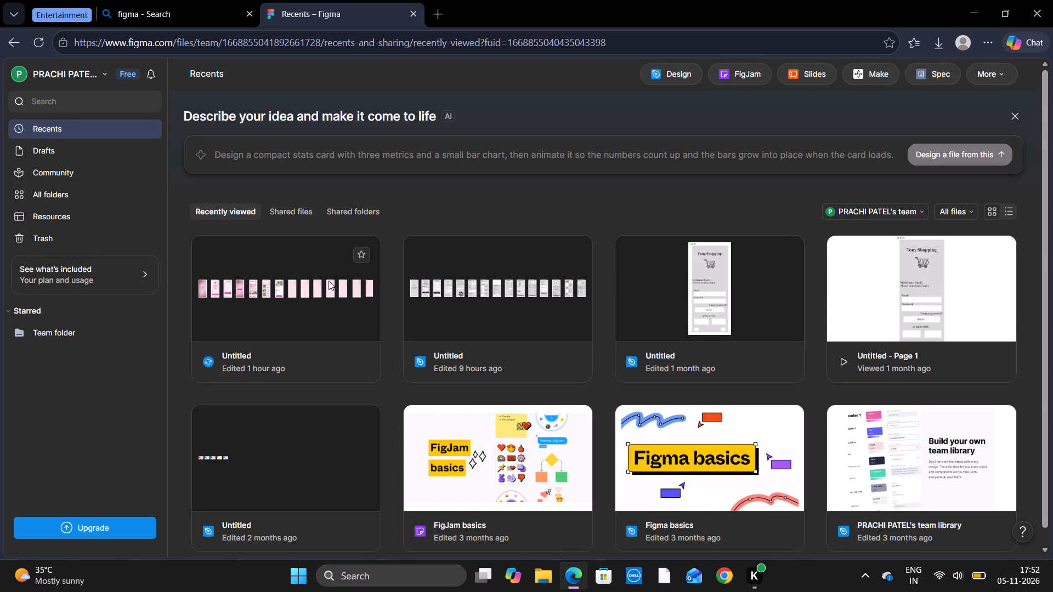
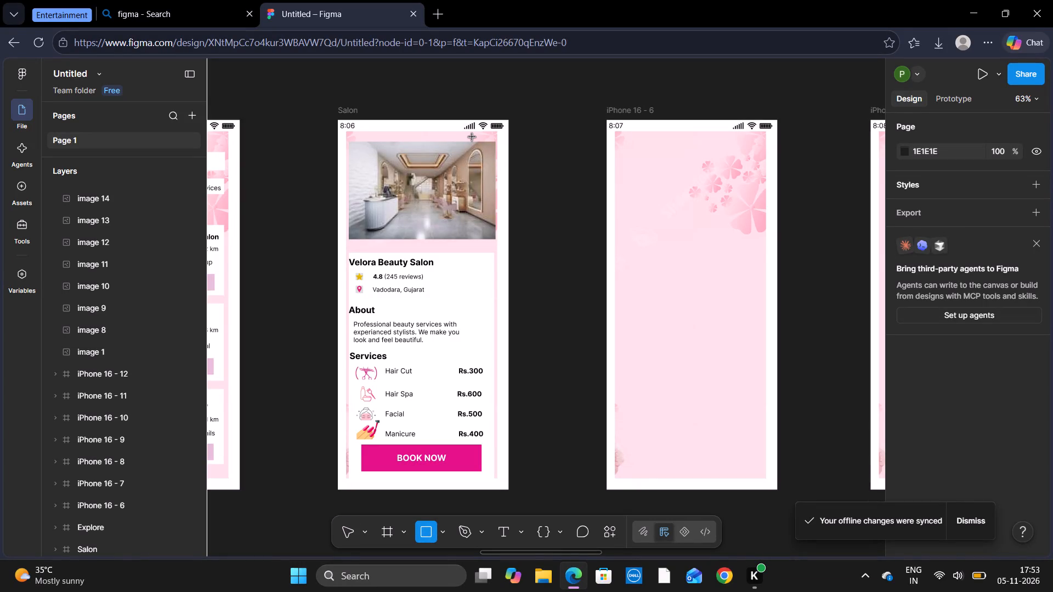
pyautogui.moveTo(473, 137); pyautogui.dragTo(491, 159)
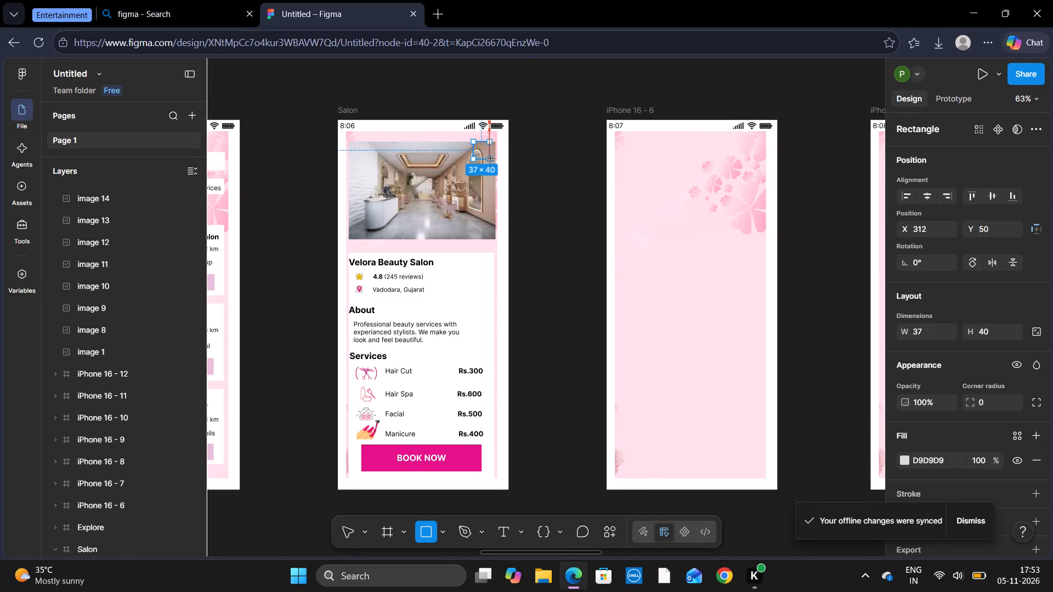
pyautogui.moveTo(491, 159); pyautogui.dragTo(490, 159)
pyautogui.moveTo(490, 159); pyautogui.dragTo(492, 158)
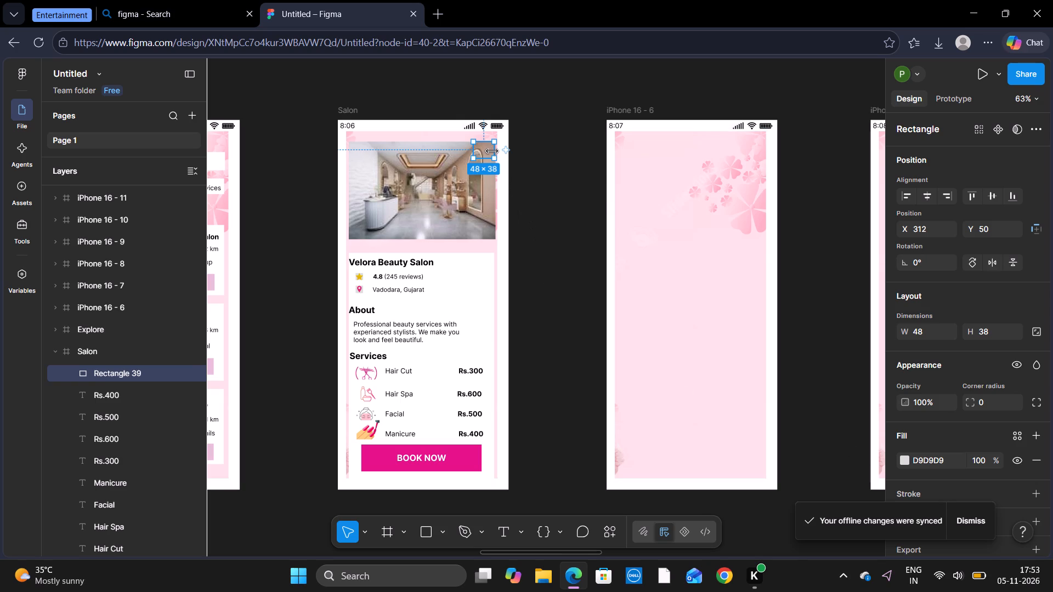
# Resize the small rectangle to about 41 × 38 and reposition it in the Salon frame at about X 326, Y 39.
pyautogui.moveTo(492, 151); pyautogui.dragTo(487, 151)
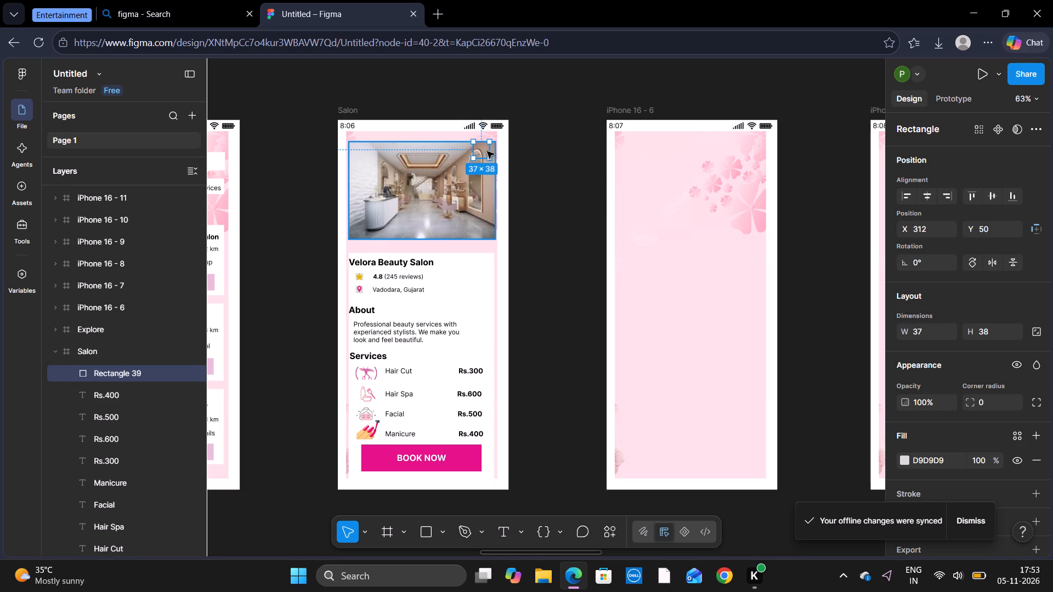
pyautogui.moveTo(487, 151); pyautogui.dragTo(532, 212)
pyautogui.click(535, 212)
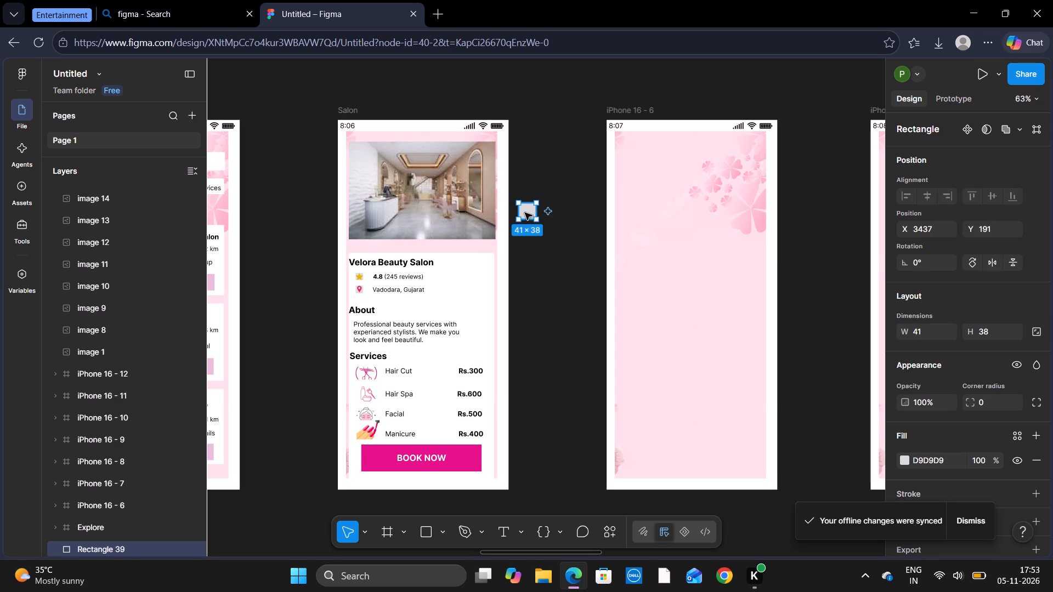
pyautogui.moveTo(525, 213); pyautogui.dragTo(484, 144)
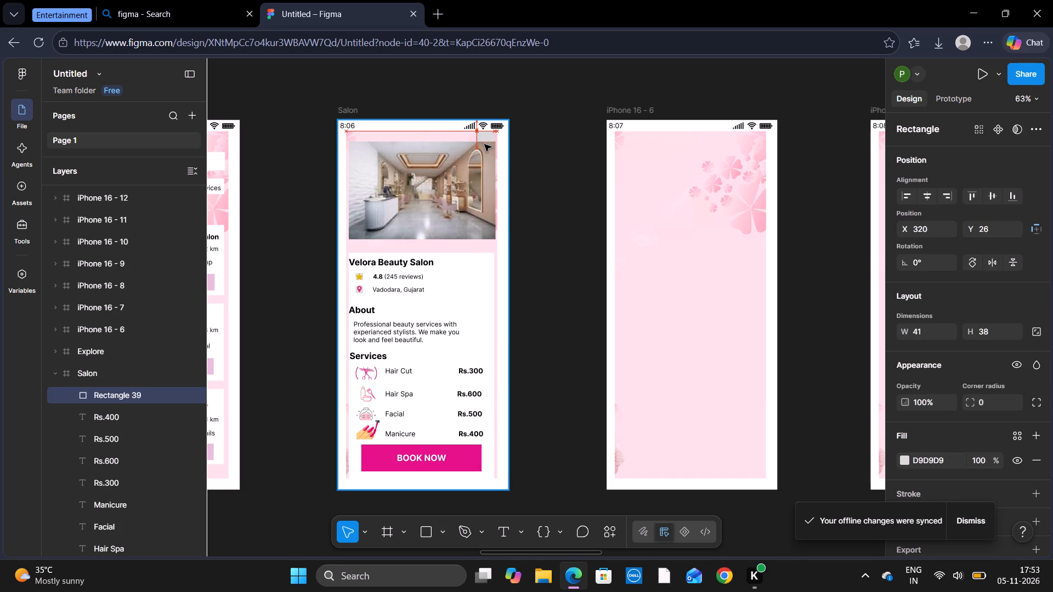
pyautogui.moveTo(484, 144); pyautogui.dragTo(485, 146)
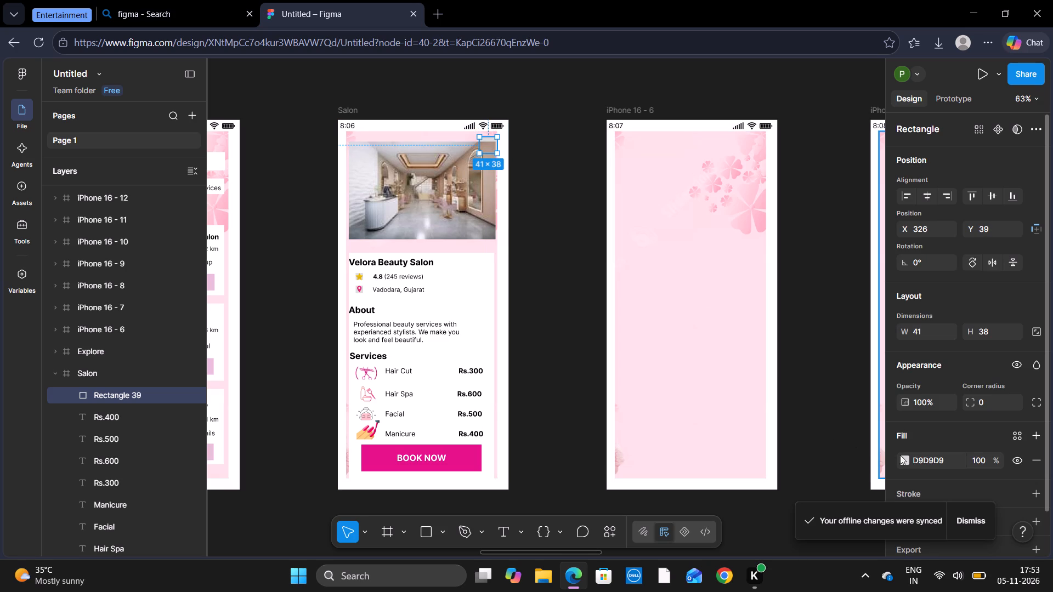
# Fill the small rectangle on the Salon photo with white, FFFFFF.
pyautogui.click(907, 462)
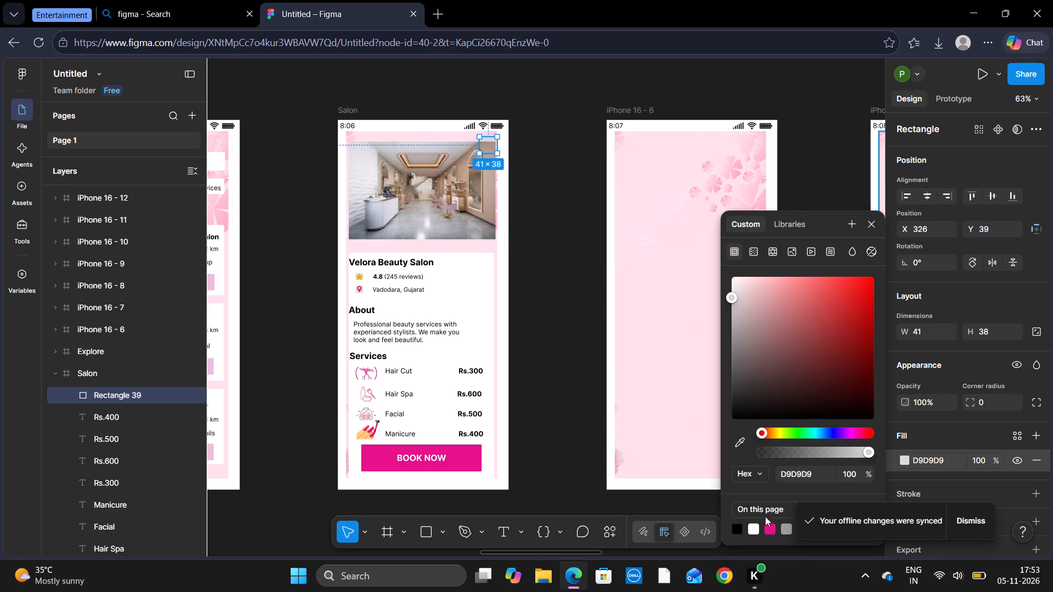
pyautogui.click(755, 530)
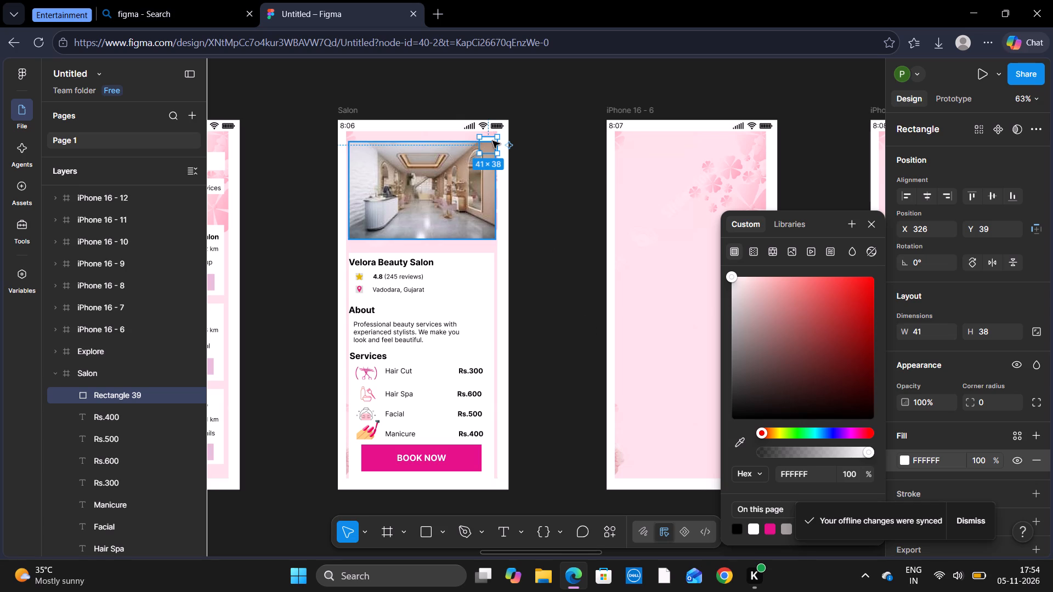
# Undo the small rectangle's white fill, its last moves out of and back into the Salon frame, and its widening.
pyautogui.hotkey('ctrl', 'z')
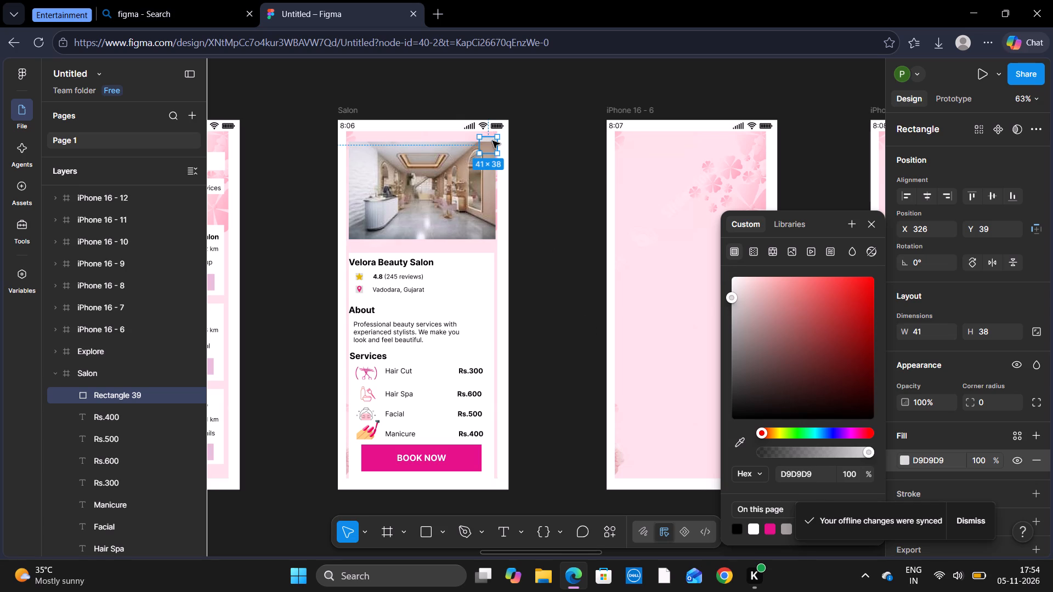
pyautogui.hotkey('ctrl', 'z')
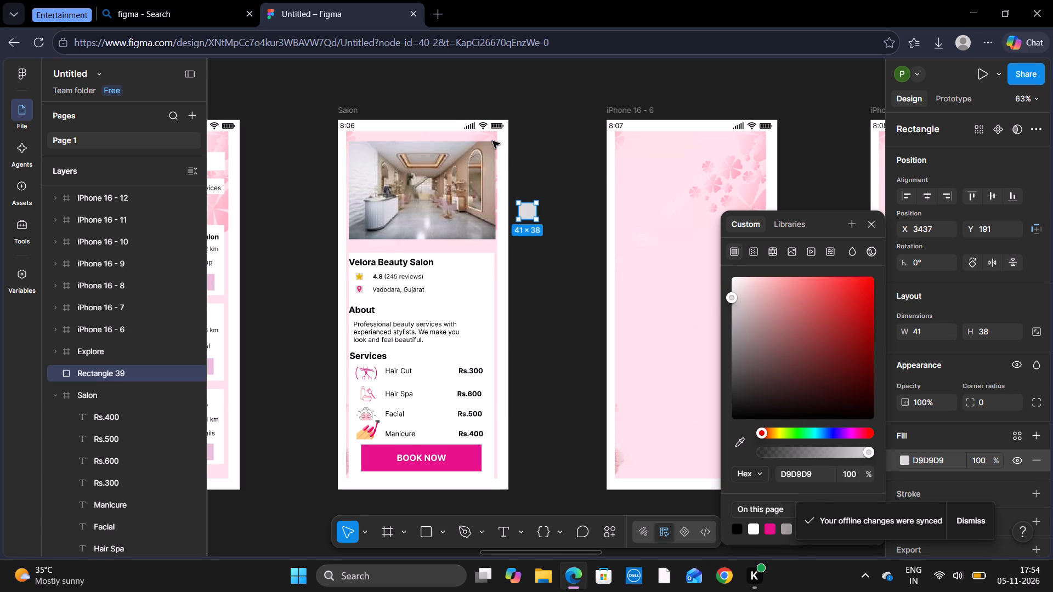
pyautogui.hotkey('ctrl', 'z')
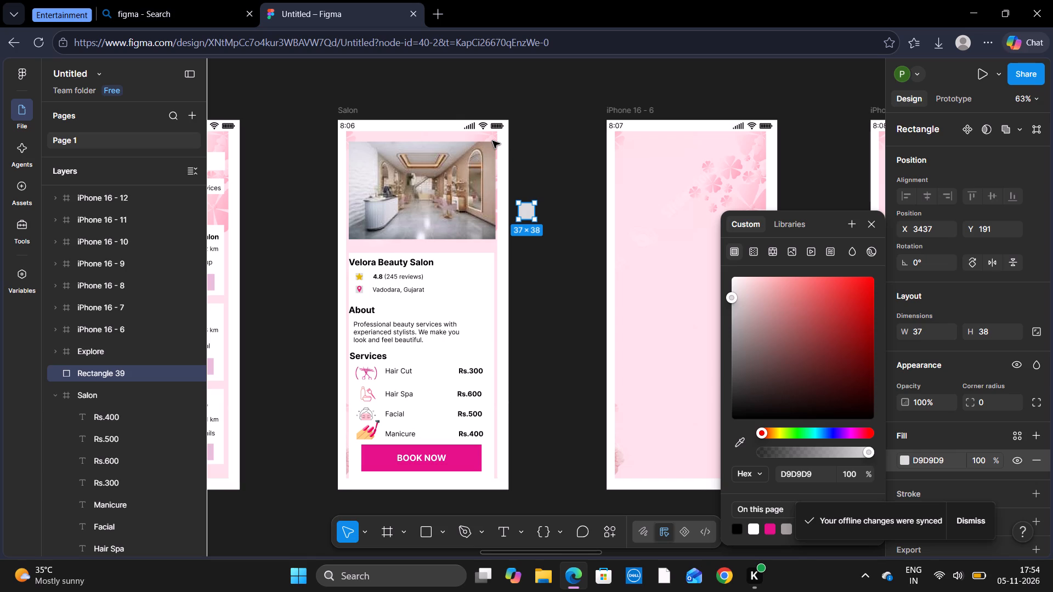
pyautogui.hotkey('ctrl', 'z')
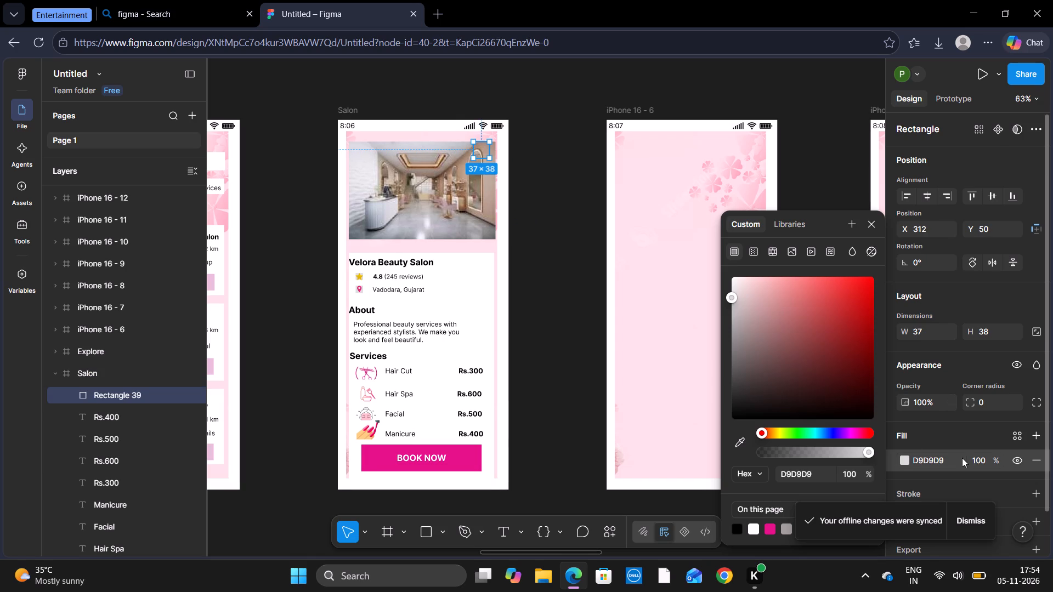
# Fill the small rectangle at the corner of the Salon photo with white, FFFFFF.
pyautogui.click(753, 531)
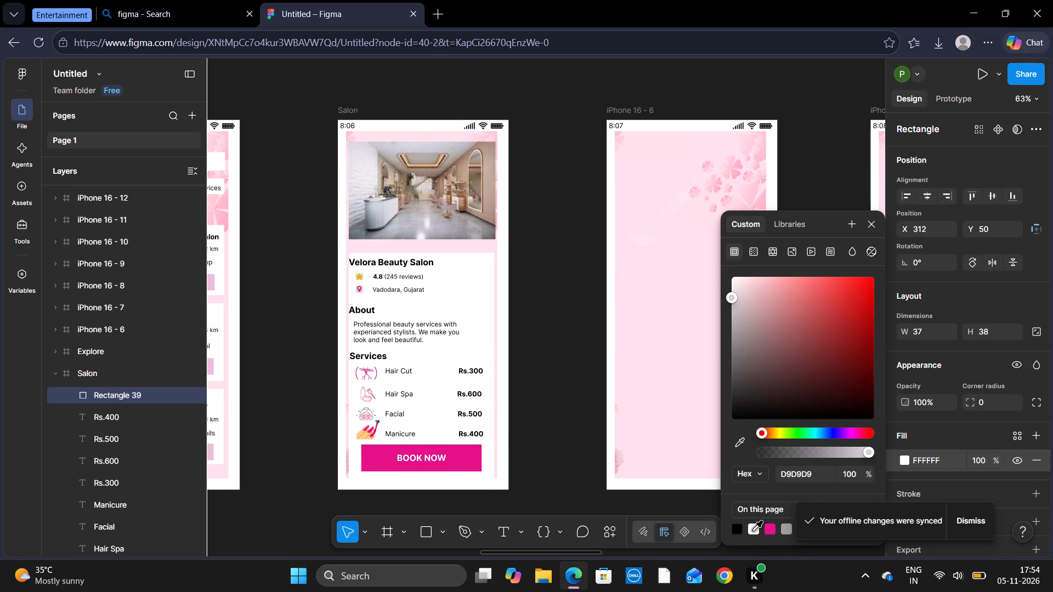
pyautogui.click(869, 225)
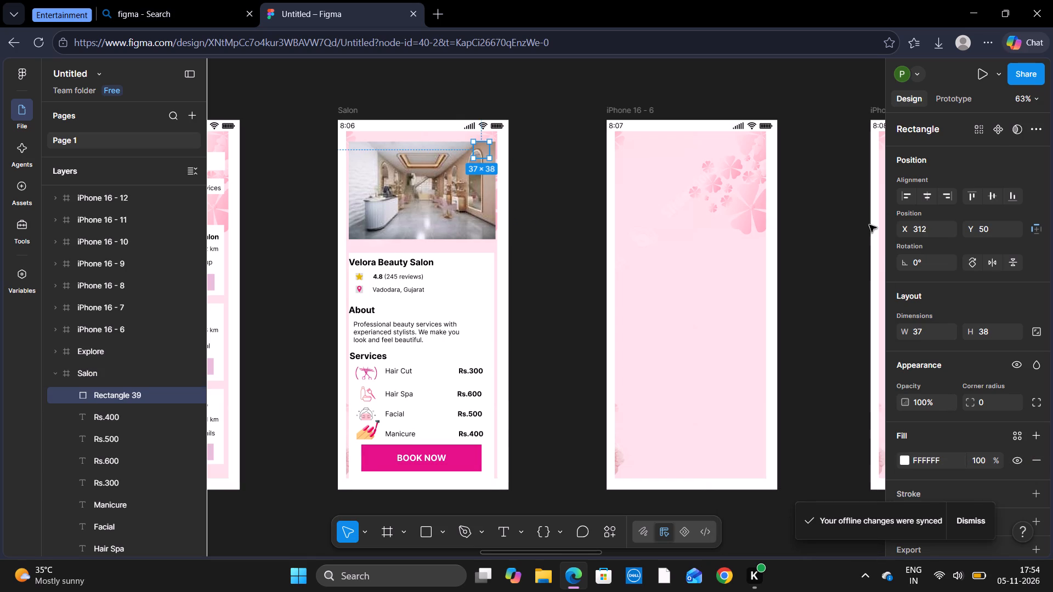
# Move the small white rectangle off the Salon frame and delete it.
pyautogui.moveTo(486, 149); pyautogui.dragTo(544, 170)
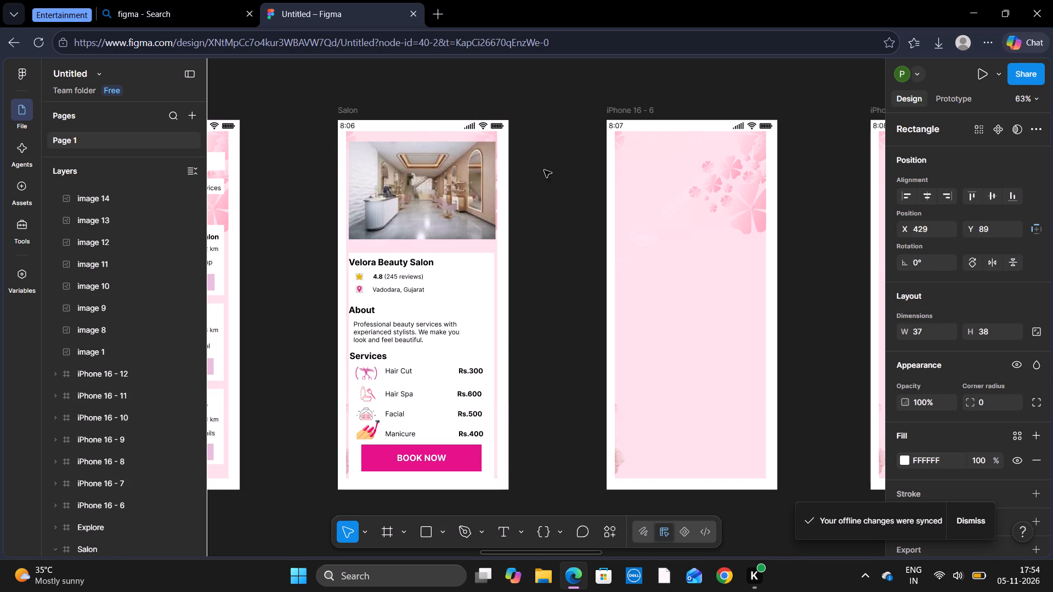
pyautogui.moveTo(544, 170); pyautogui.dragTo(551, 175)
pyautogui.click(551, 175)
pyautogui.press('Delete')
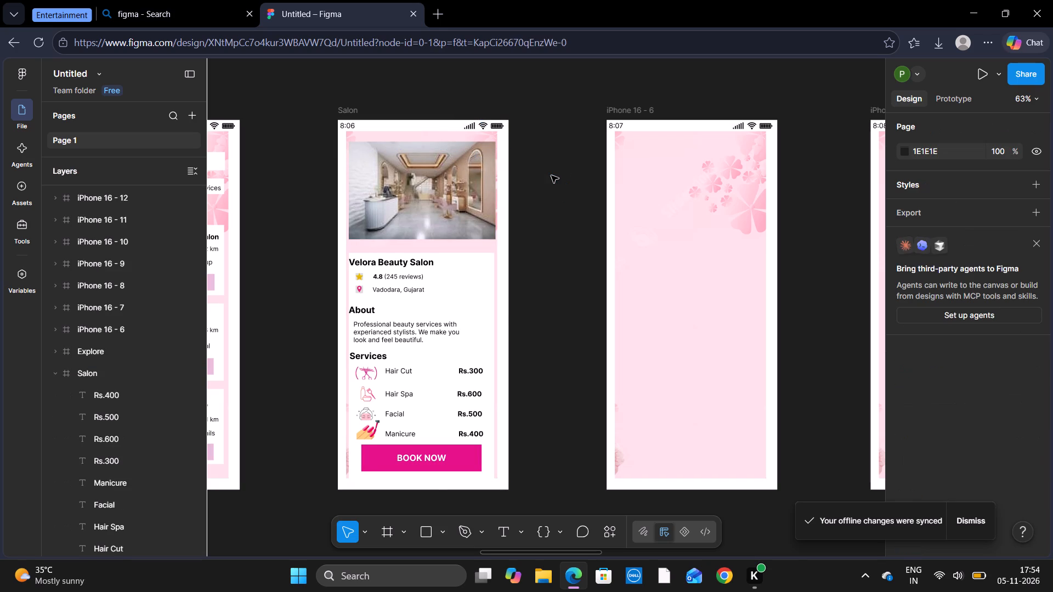
# Draw a new rectangle about 40 × 37 at the upper-right corner of the Salon photo, at about X 320, Y 50.
pyautogui.moveTo(431, 546); pyautogui.dragTo(429, 539)
pyautogui.click(429, 539)
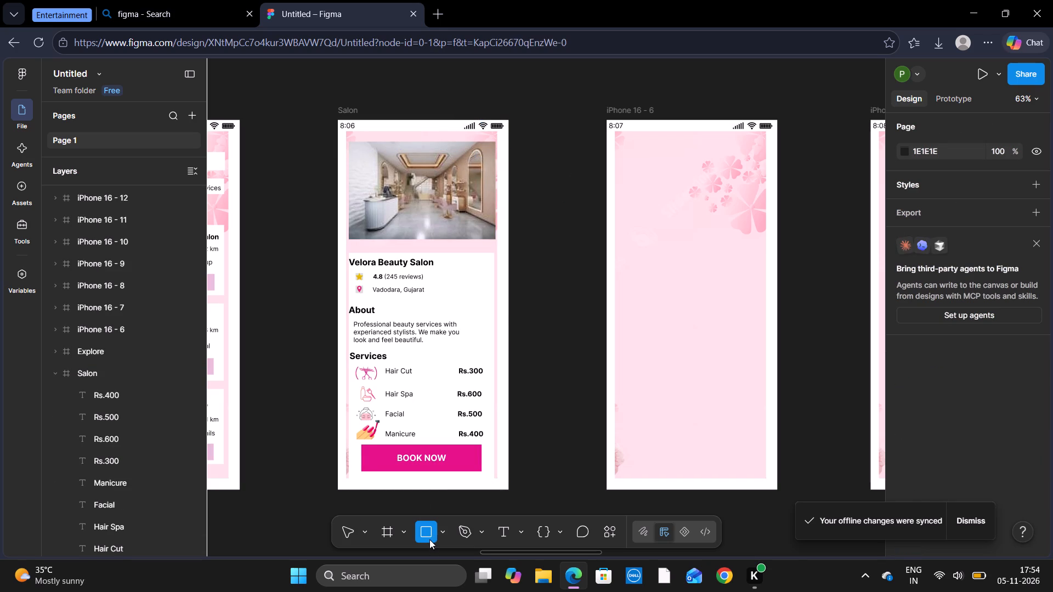
pyautogui.moveTo(477, 143); pyautogui.dragTo(488, 157)
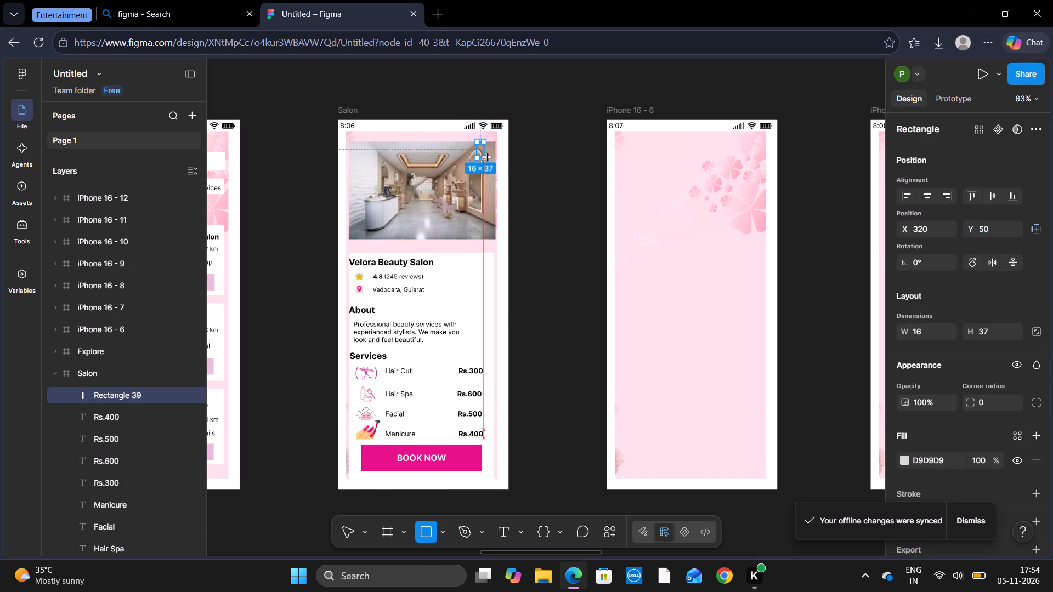
pyautogui.moveTo(488, 157); pyautogui.dragTo(492, 157)
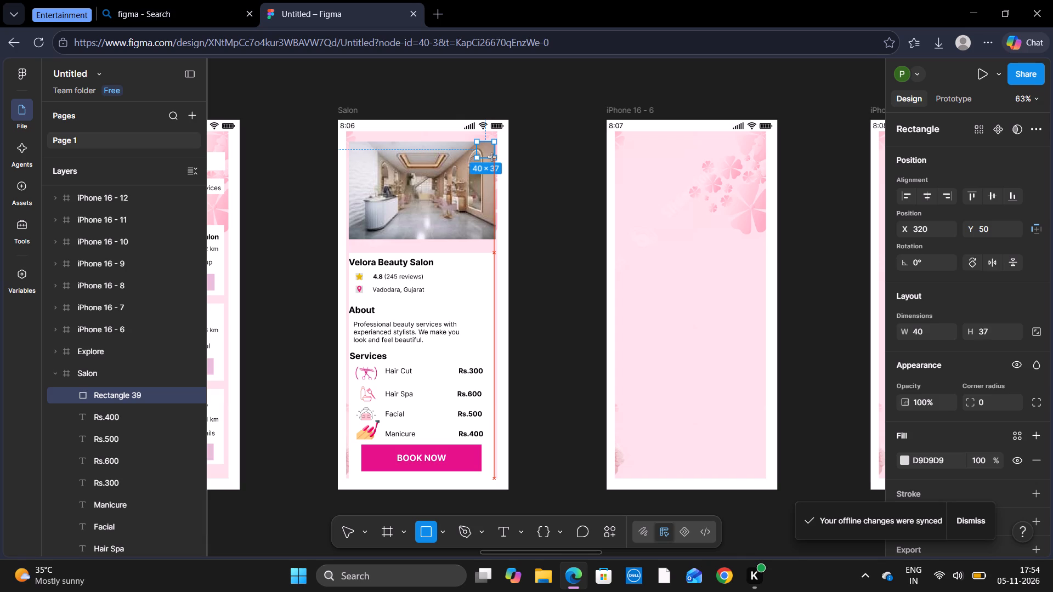
pyautogui.moveTo(492, 157); pyautogui.dragTo(492, 158)
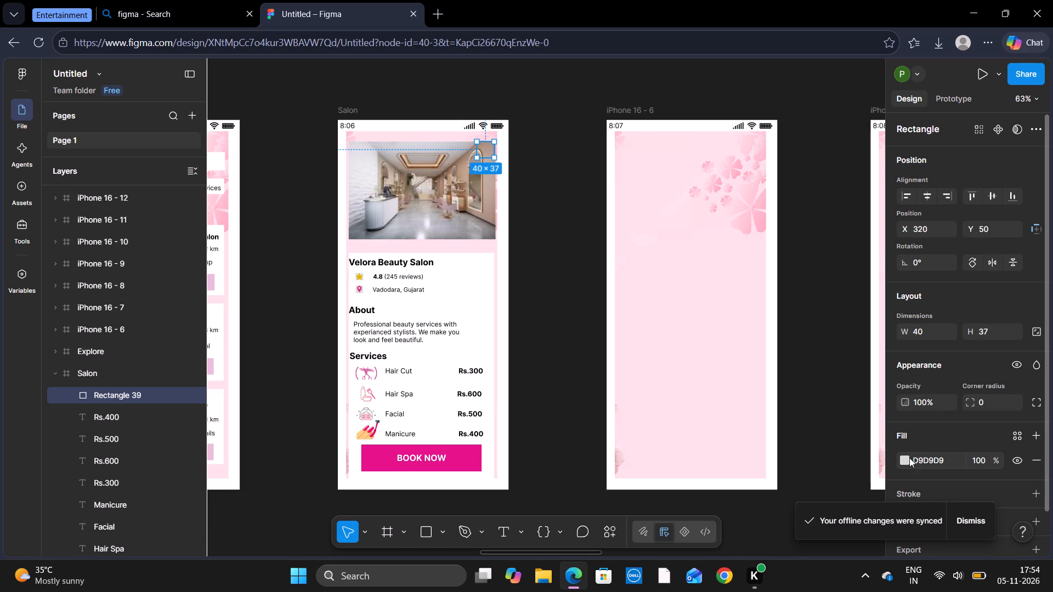
# Fill the new rectangle on the Salon photo with white, FFFFFF, from the page colors.
pyautogui.click(905, 454)
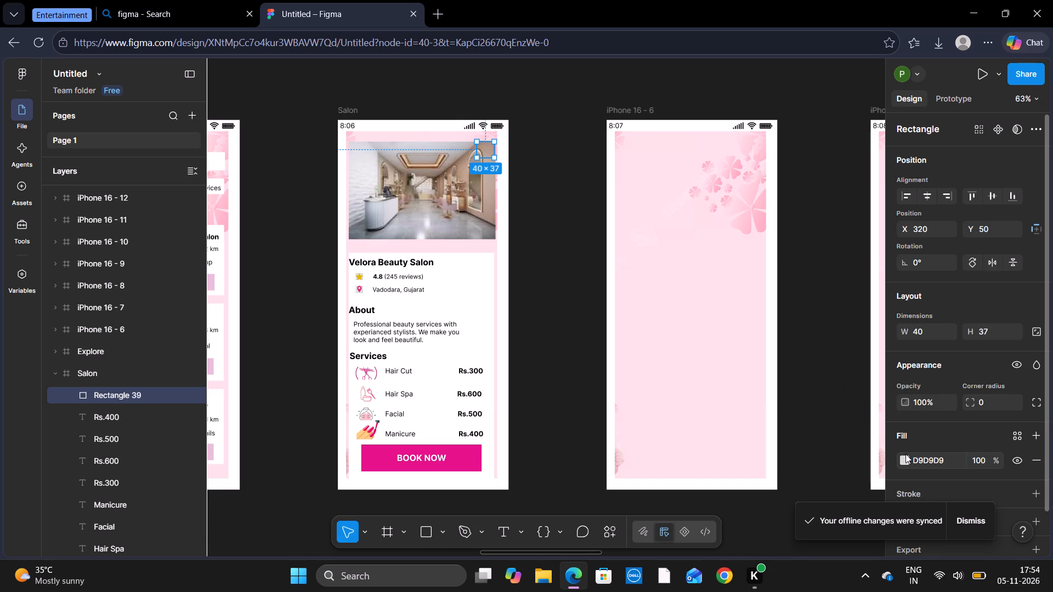
pyautogui.click(904, 460)
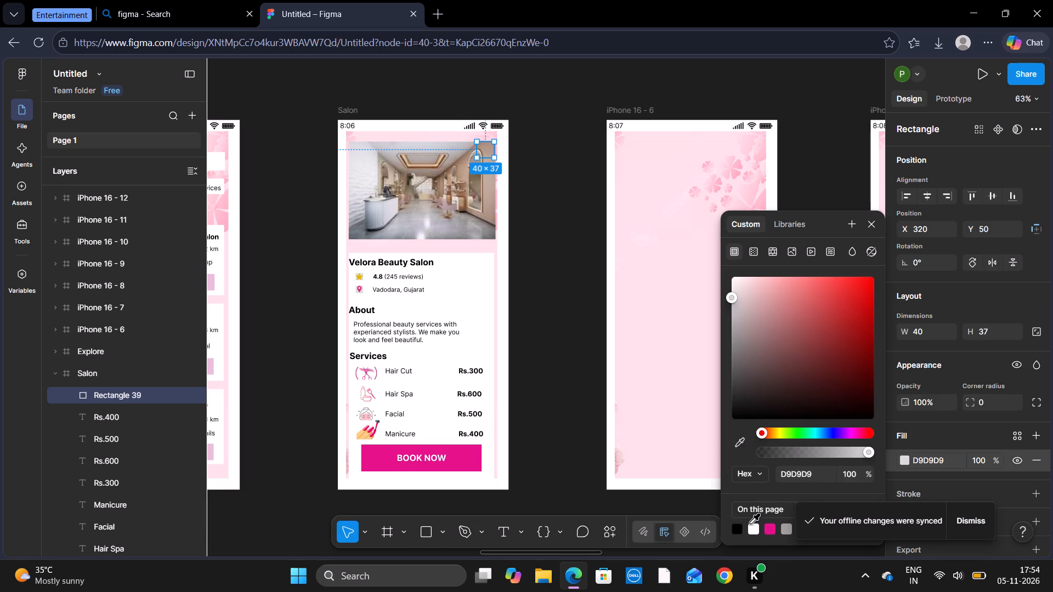
pyautogui.click(750, 526)
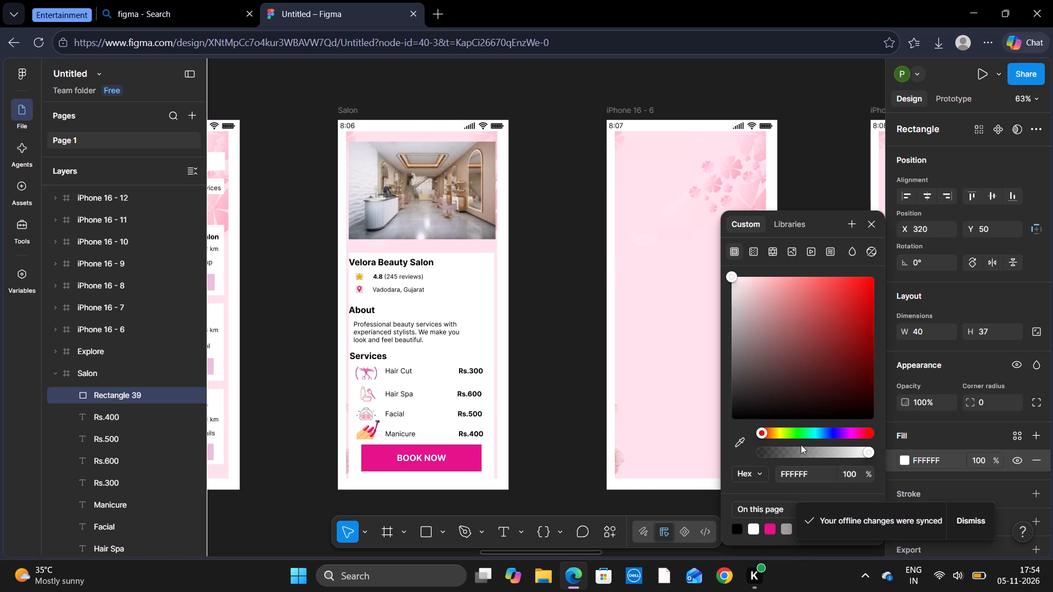
pyautogui.click(877, 224)
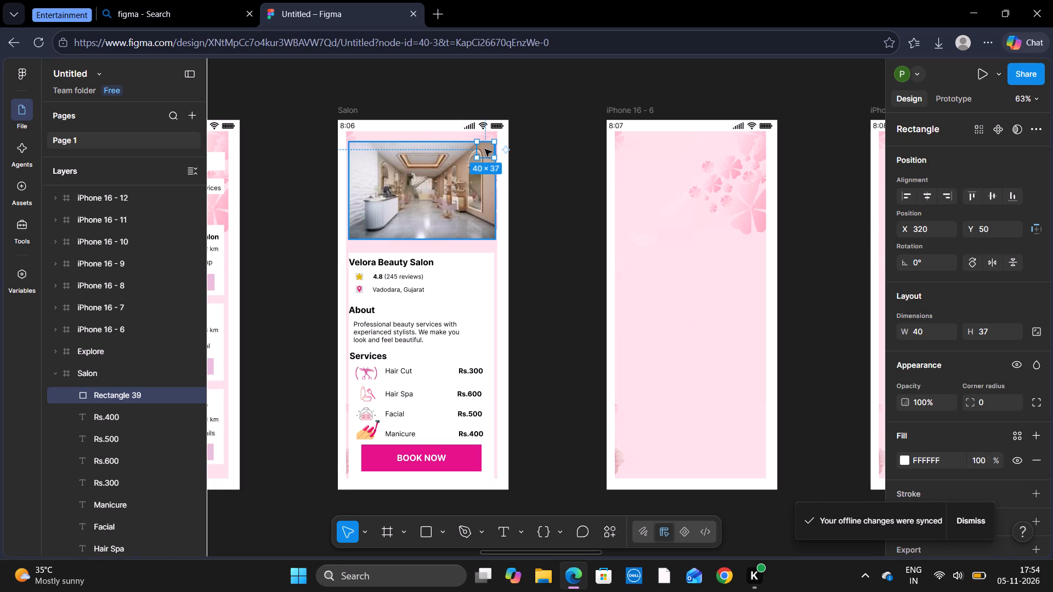
# Move the white rectangle slightly up to about X 320, Y 37 in the Salon frame and deselect it.
pyautogui.moveTo(484, 147); pyautogui.dragTo(483, 140)
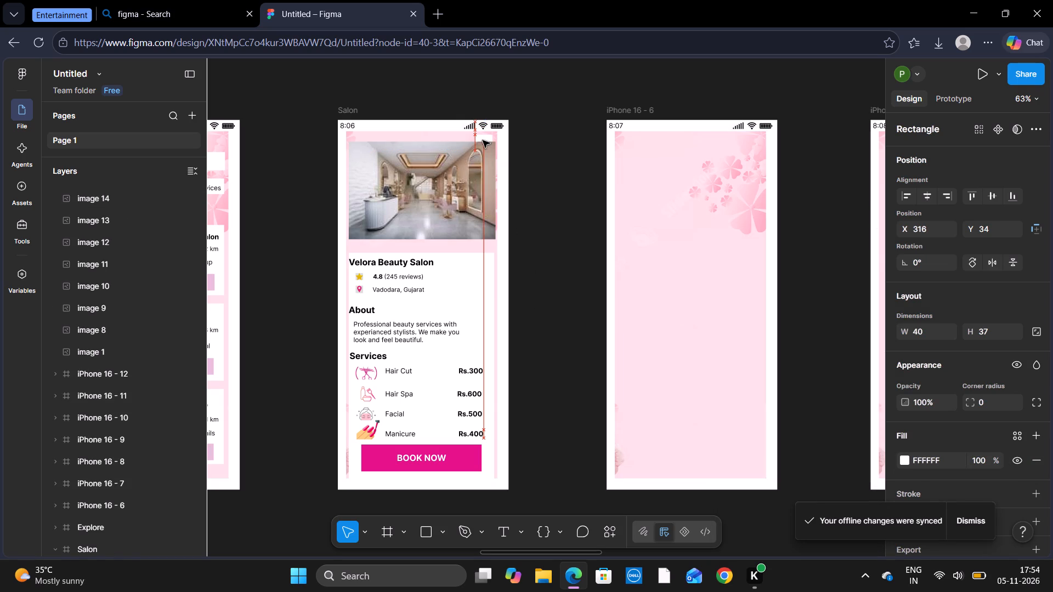
pyautogui.moveTo(483, 140); pyautogui.dragTo(484, 142)
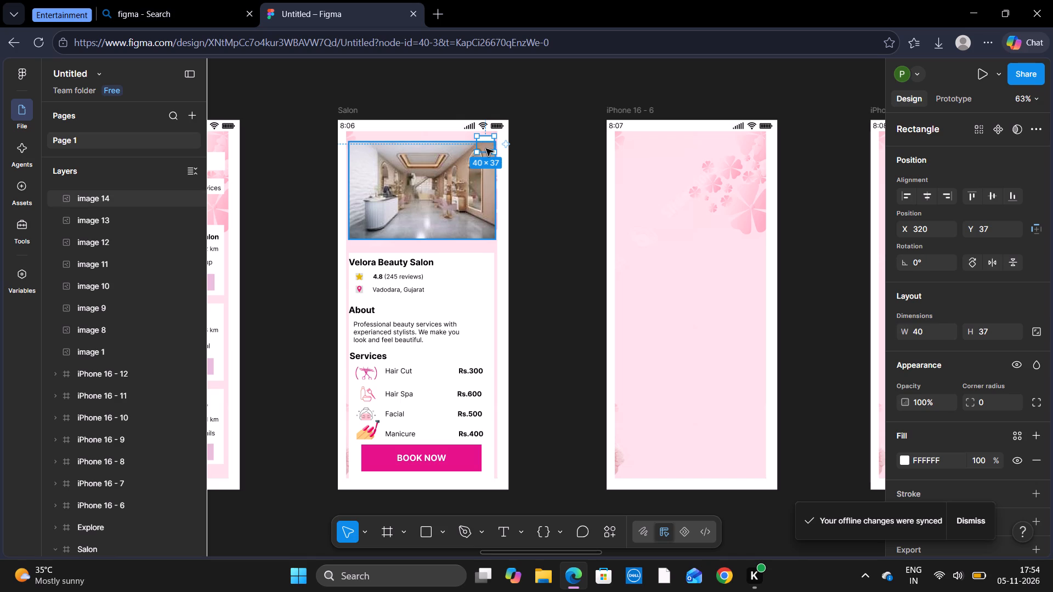
pyautogui.click(537, 389)
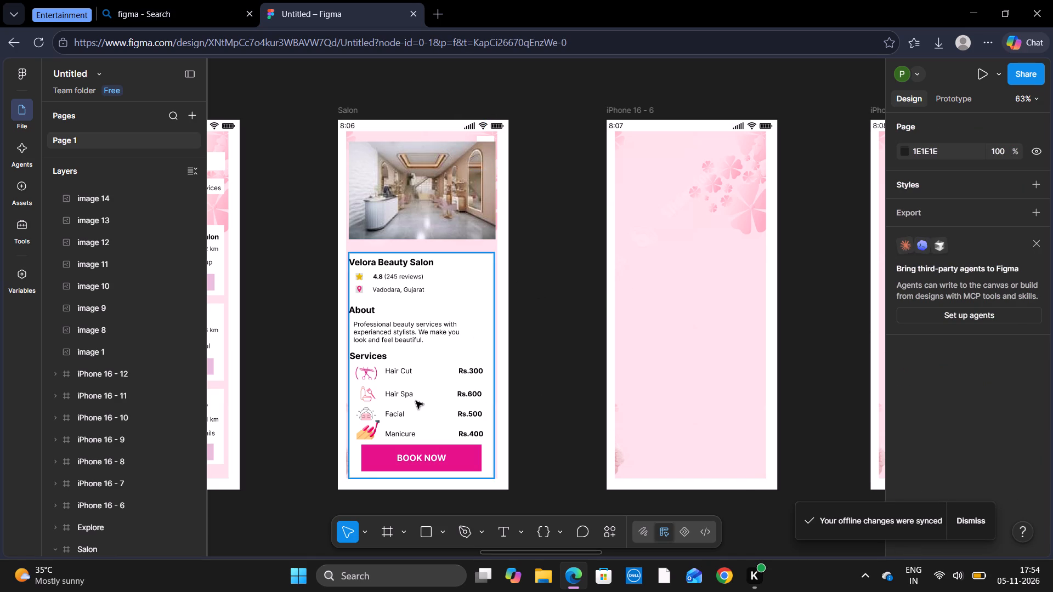
# Duplicate the back arrow beside the Explore Salons heading and place the copy above the Salon screen's photo, at about X 47, Y 43.
pyautogui.hscroll(6, 411, 400)
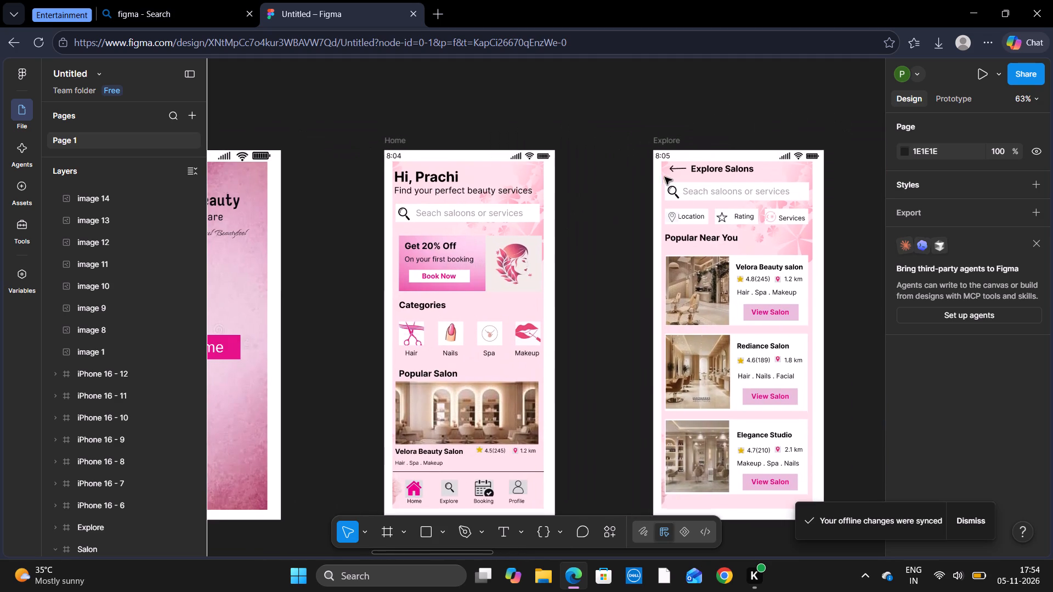
pyautogui.click(677, 169)
pyautogui.hotkey('ctrl', 'c')
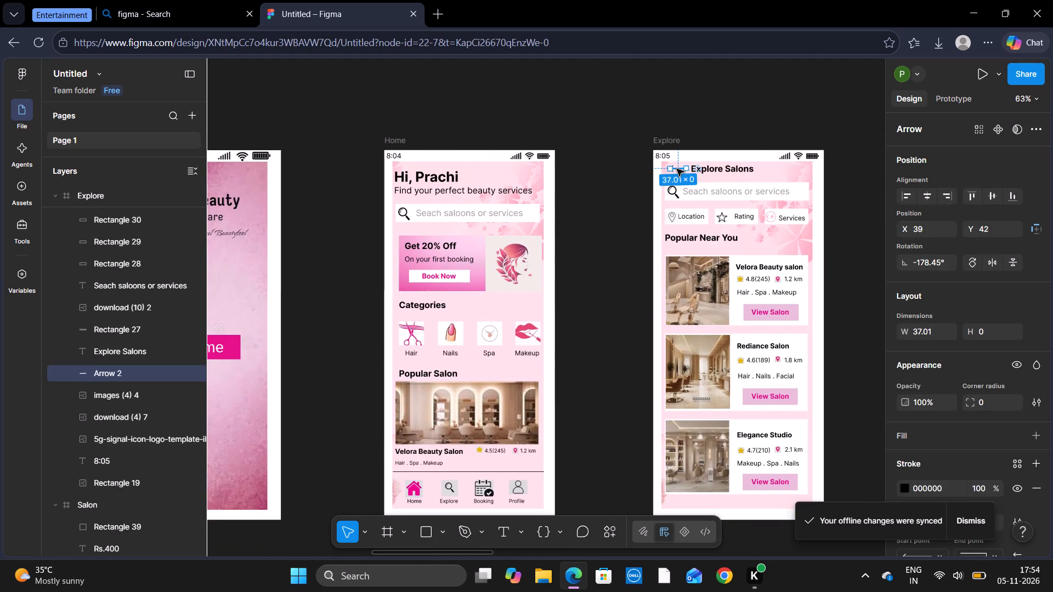
pyautogui.hotkey('ctrl', 'v')
pyautogui.moveTo(677, 169); pyautogui.dragTo(783, 189)
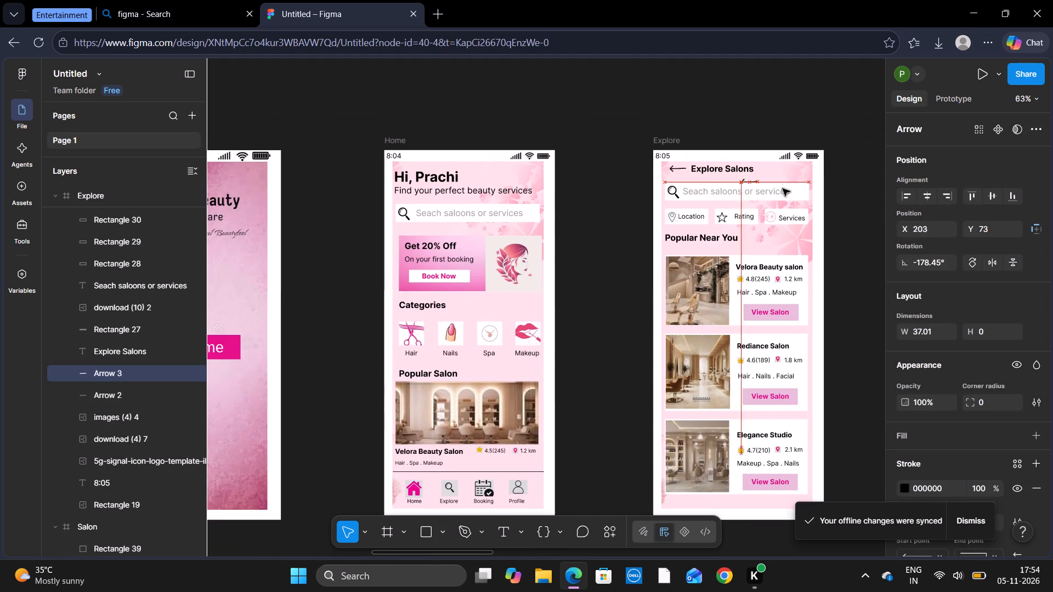
pyautogui.moveTo(783, 189); pyautogui.dragTo(795, 169)
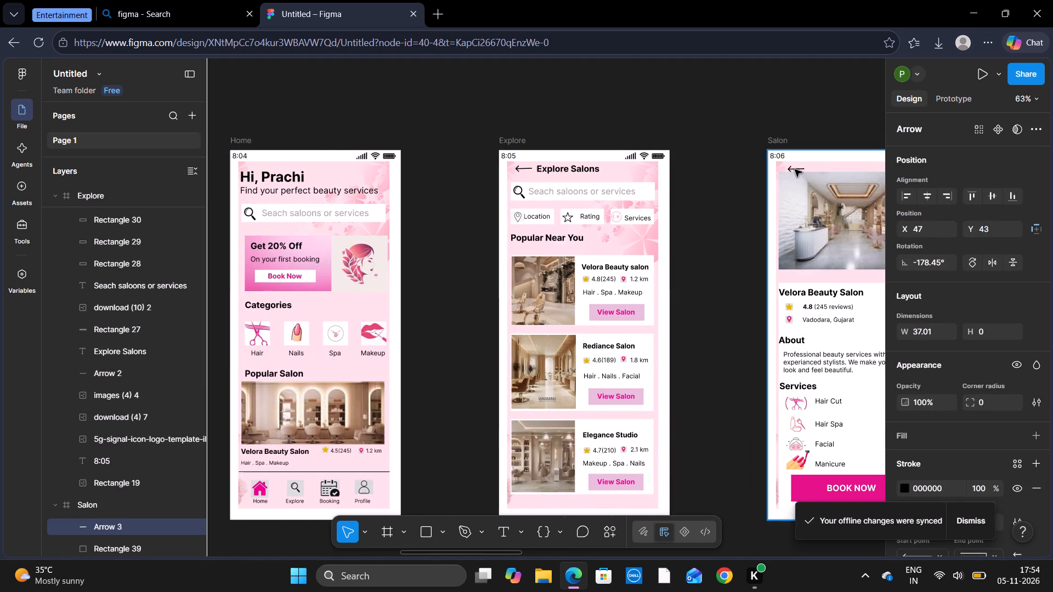
# Move the Salon screen's back arrow to about X 28, Y 36, above the photo's left corner, and deselect it.
pyautogui.moveTo(795, 169); pyautogui.dragTo(786, 166)
pyautogui.doubleClick(786, 166)
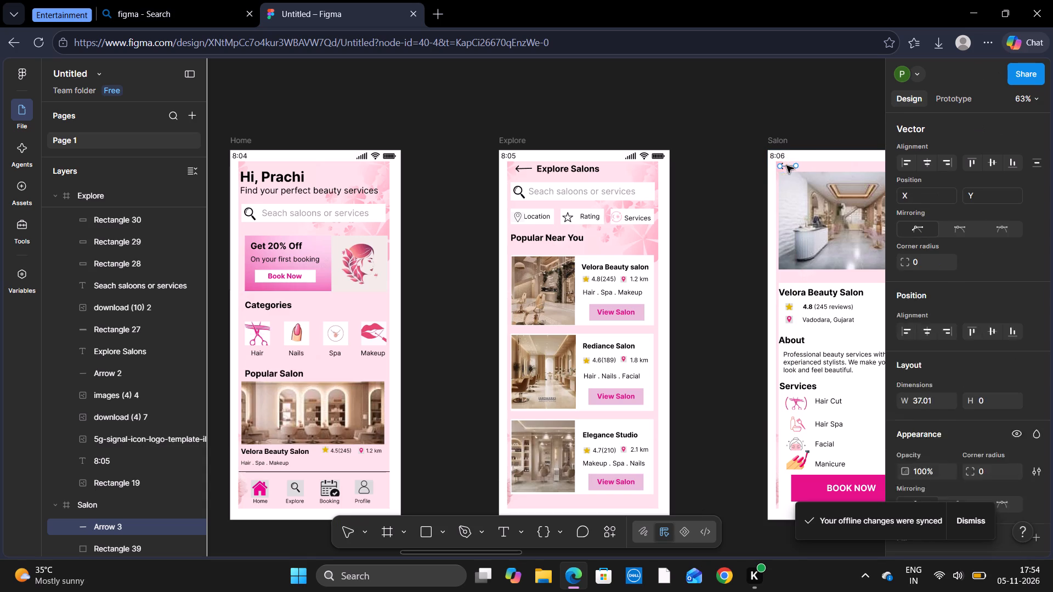
pyautogui.click(796, 167)
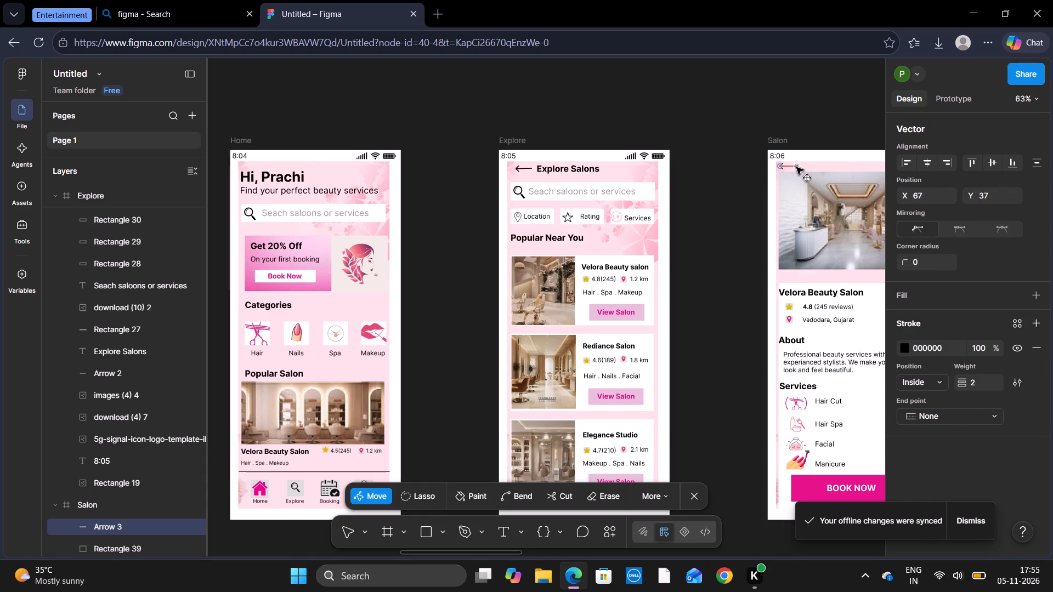
pyautogui.click(722, 190)
pyautogui.hscroll(-2, 722, 190)
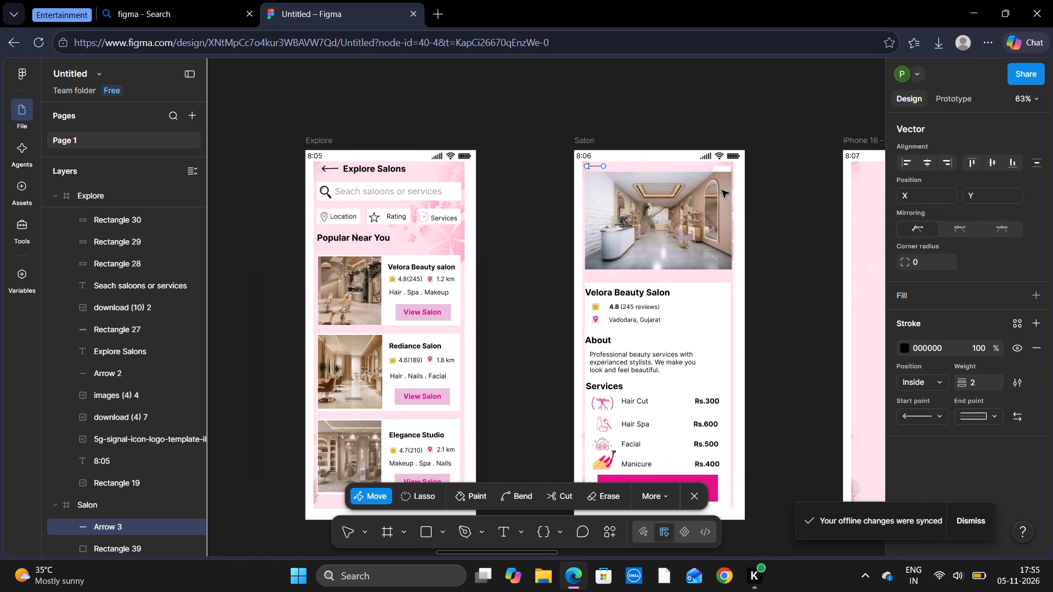
pyautogui.click(690, 496)
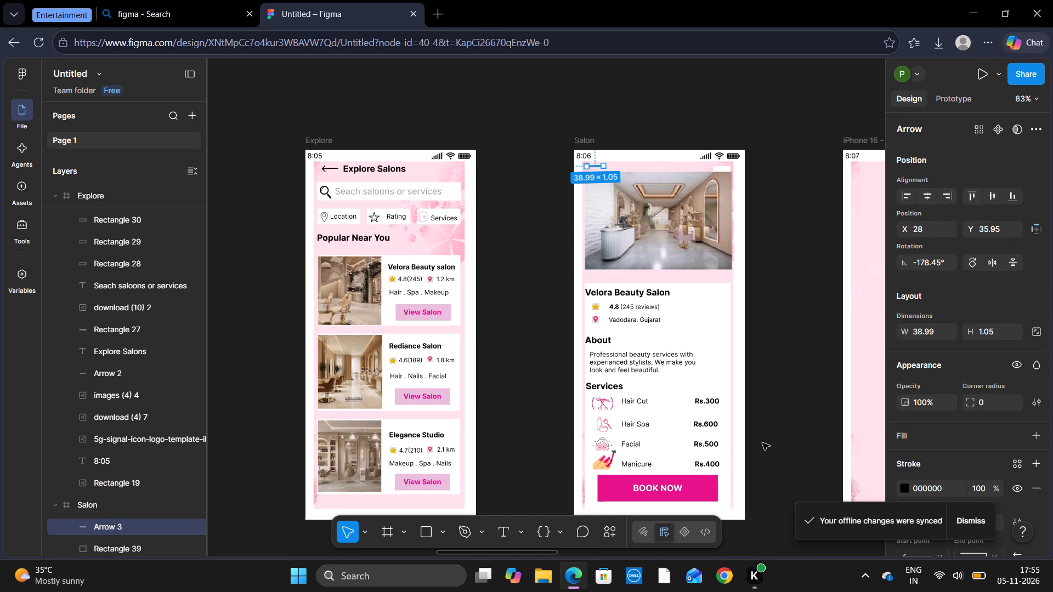
pyautogui.click(762, 443)
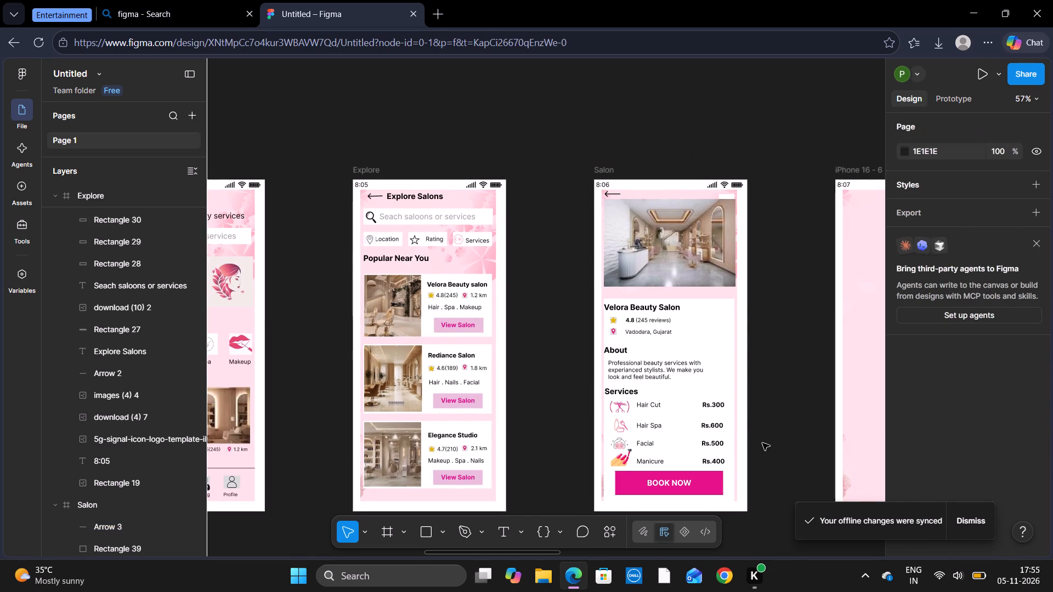
# Delete the white 40 × 37 rectangle from the upper-right corner of the Salon photo.
pyautogui.click(729, 196)
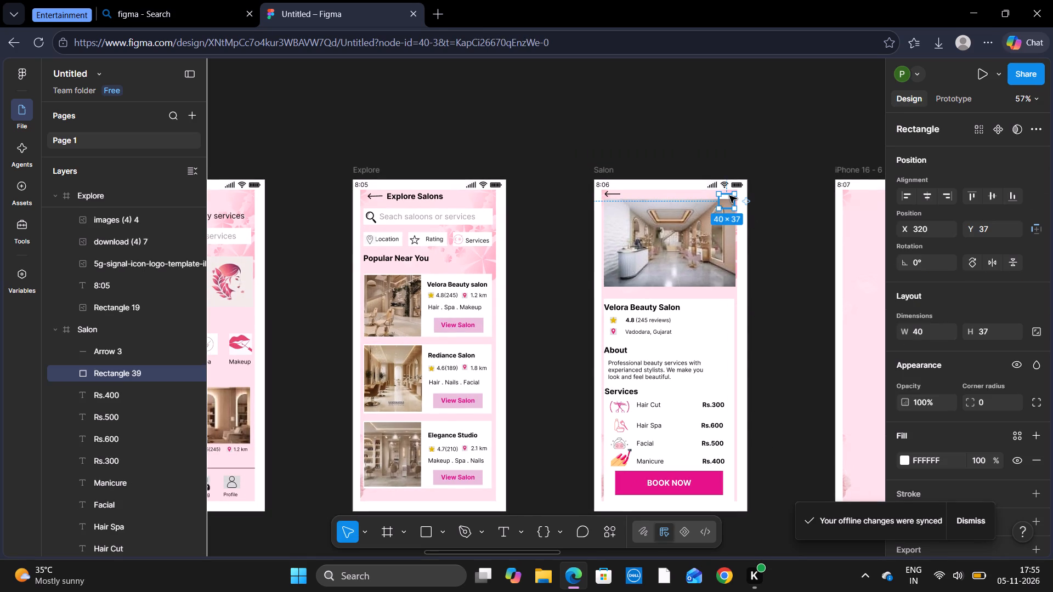
pyautogui.moveTo(729, 196); pyautogui.dragTo(790, 234)
pyautogui.click(790, 234)
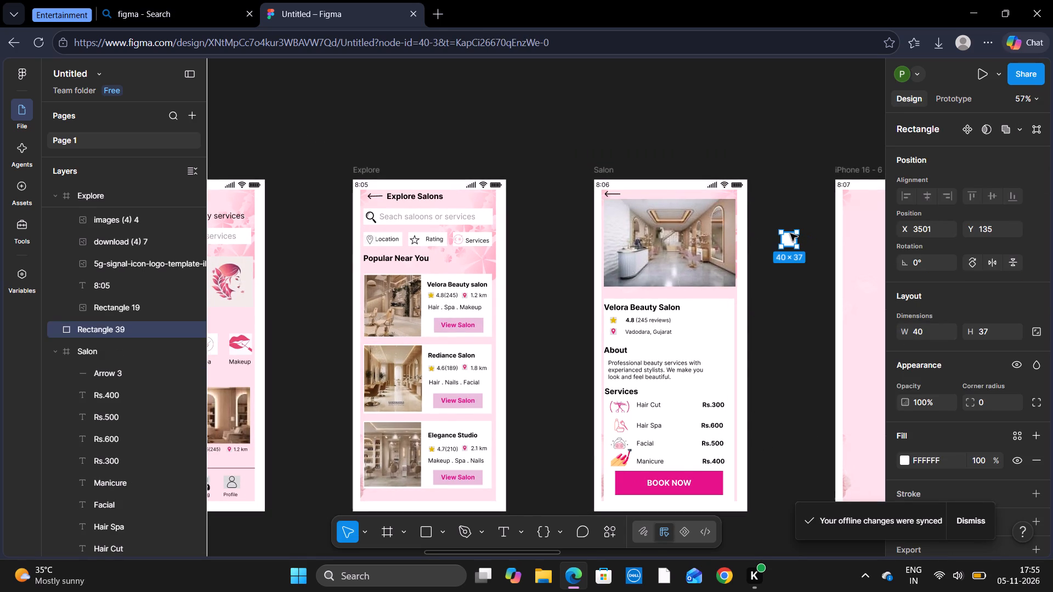
pyautogui.press('Delete')
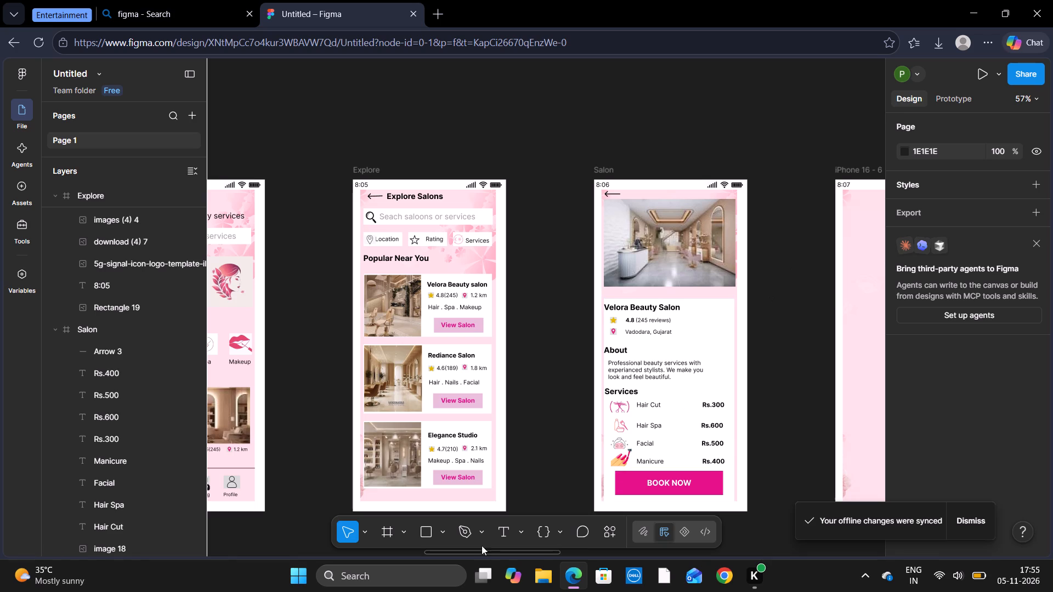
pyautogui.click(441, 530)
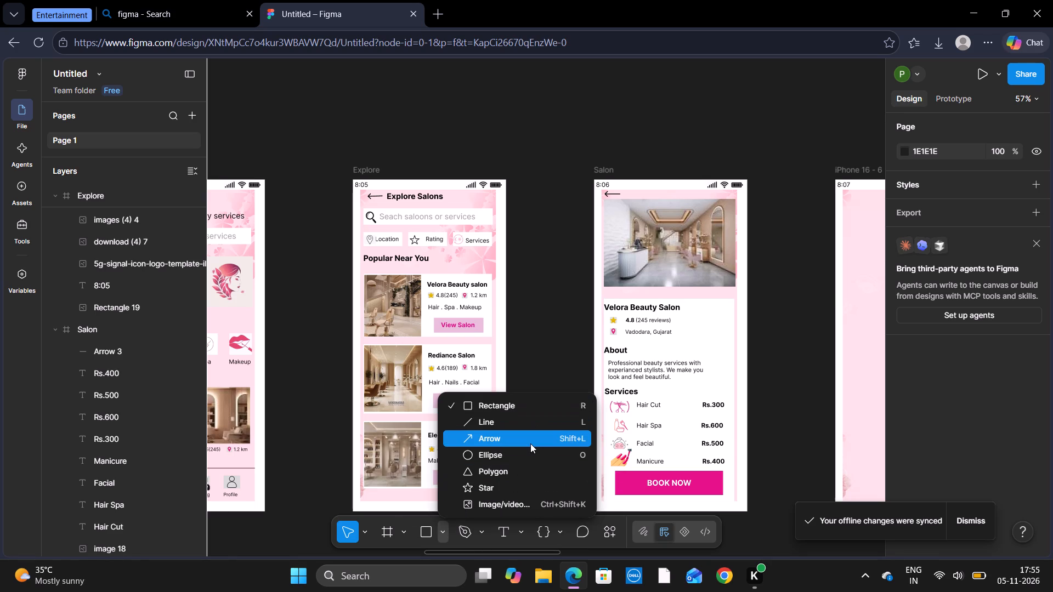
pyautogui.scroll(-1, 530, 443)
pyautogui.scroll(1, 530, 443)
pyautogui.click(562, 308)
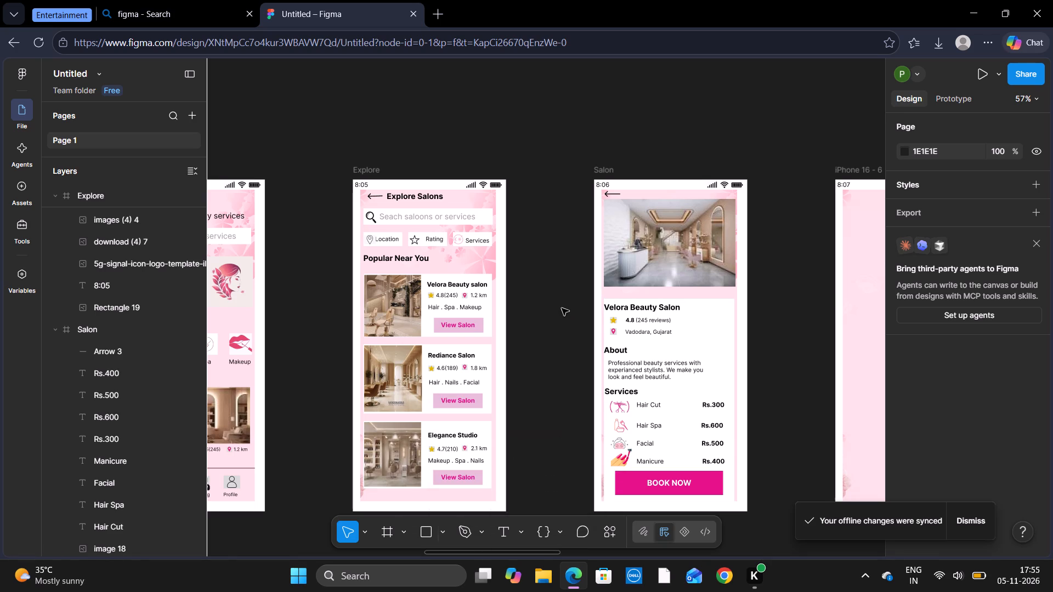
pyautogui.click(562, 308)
# Open Google in the browser and search for "heart icon in white colour".
pyautogui.click(380, 575)
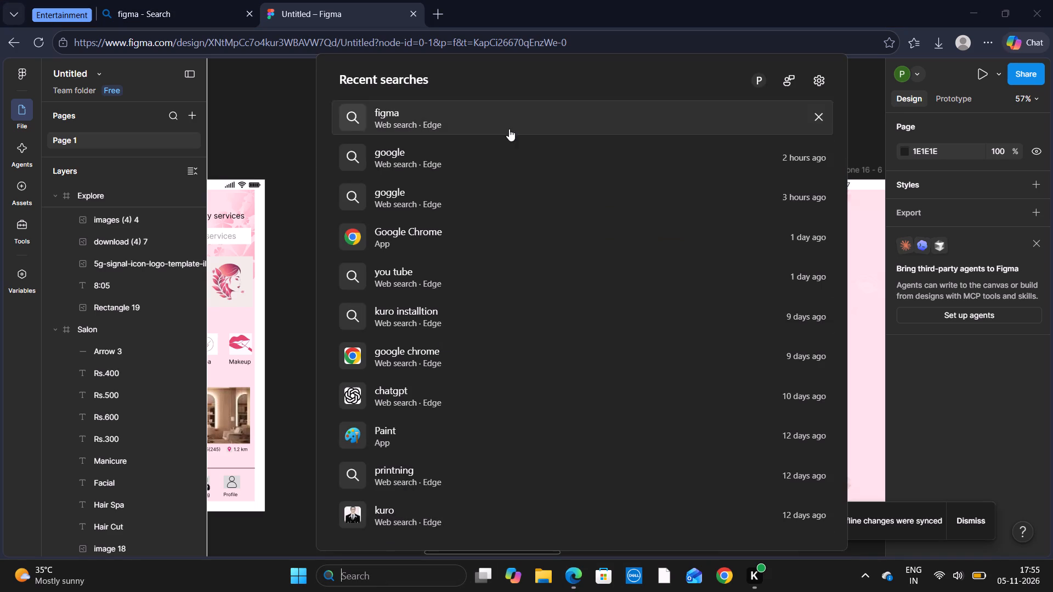
pyautogui.click(503, 156)
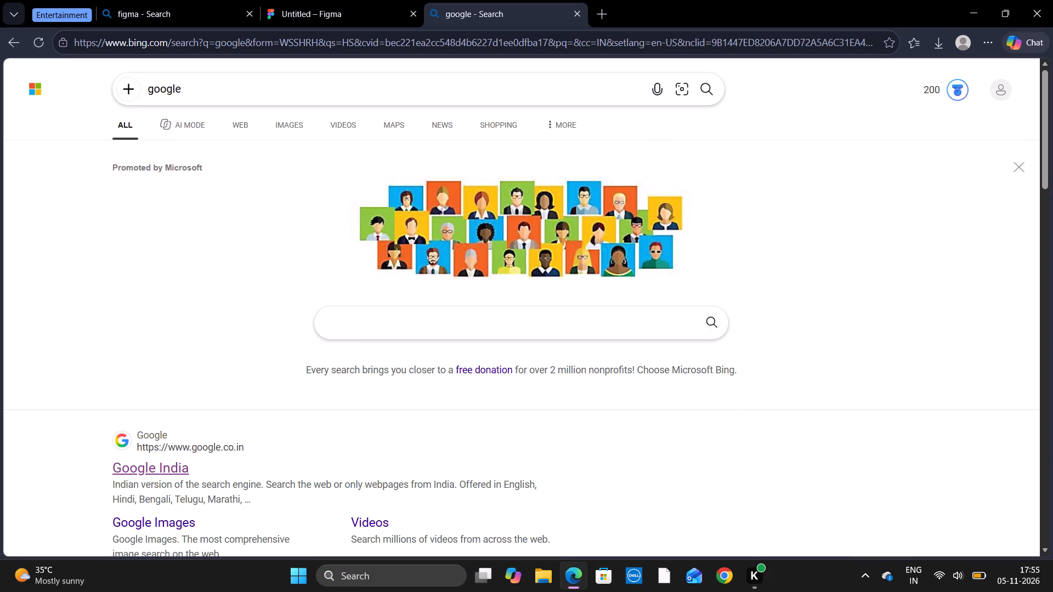
pyautogui.click(163, 470)
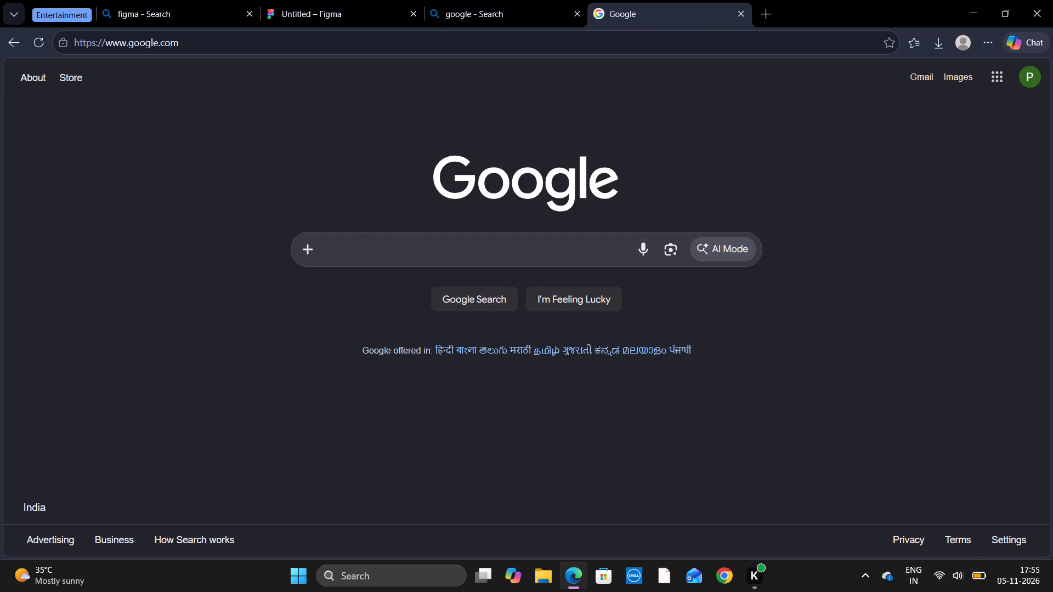
pyautogui.click(334, 252)
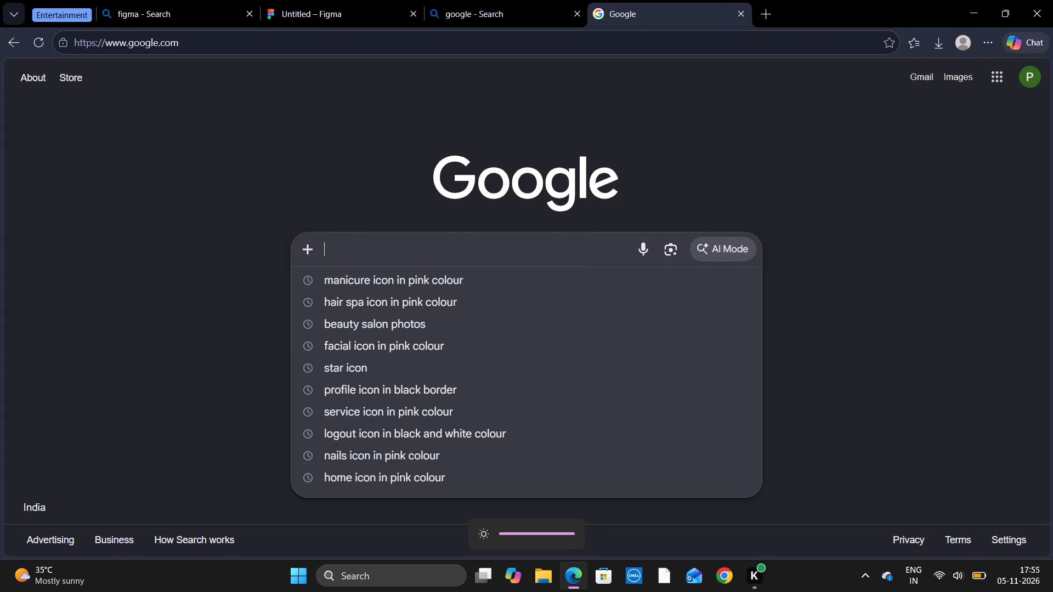
pyautogui.write('heart icon in who')
pyautogui.press('BackSpace')
pyautogui.write('ite colour')
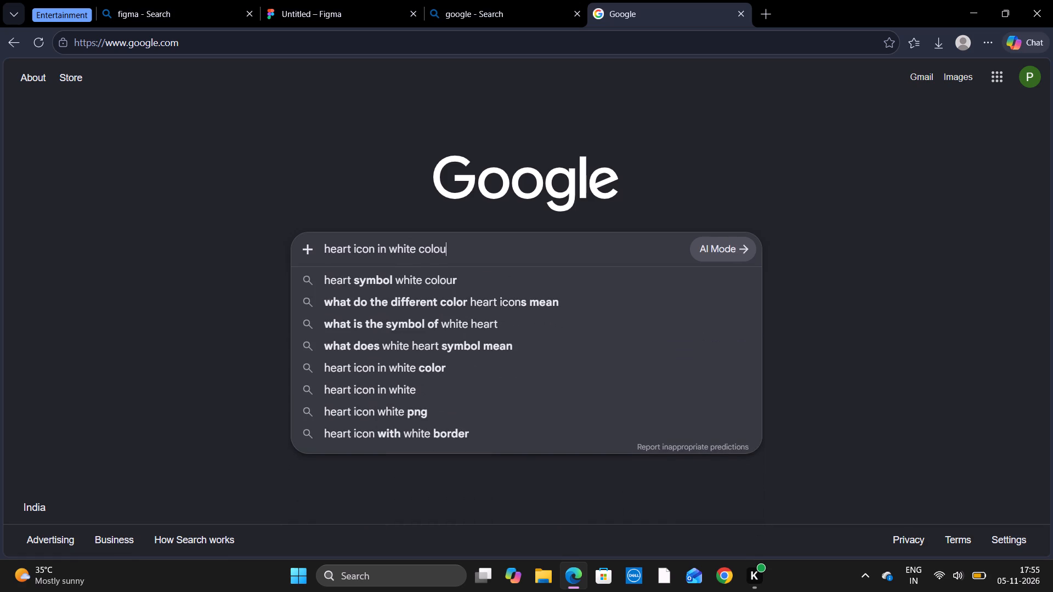
pyautogui.press('Return')
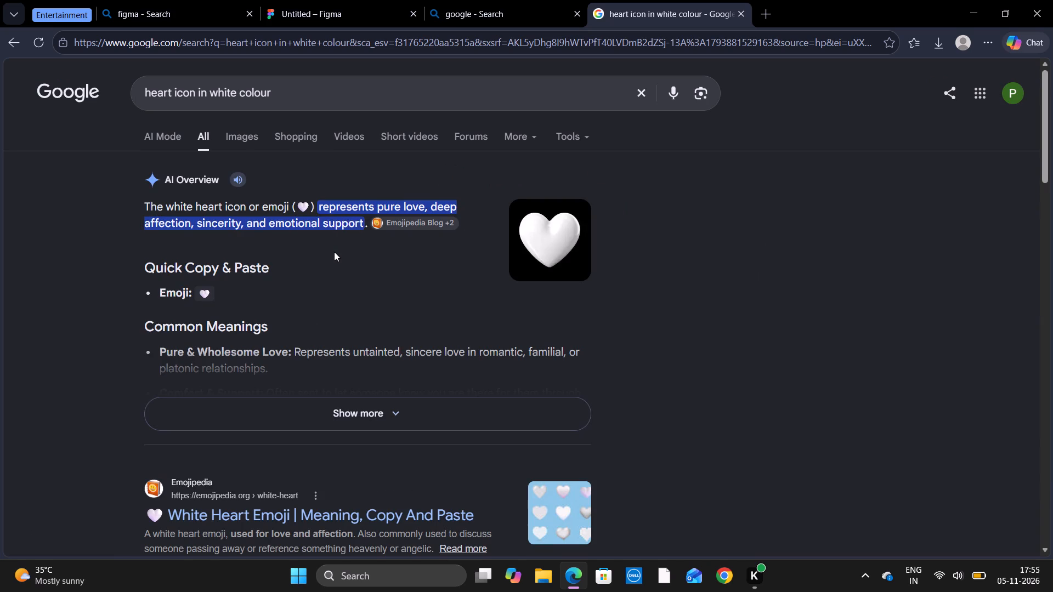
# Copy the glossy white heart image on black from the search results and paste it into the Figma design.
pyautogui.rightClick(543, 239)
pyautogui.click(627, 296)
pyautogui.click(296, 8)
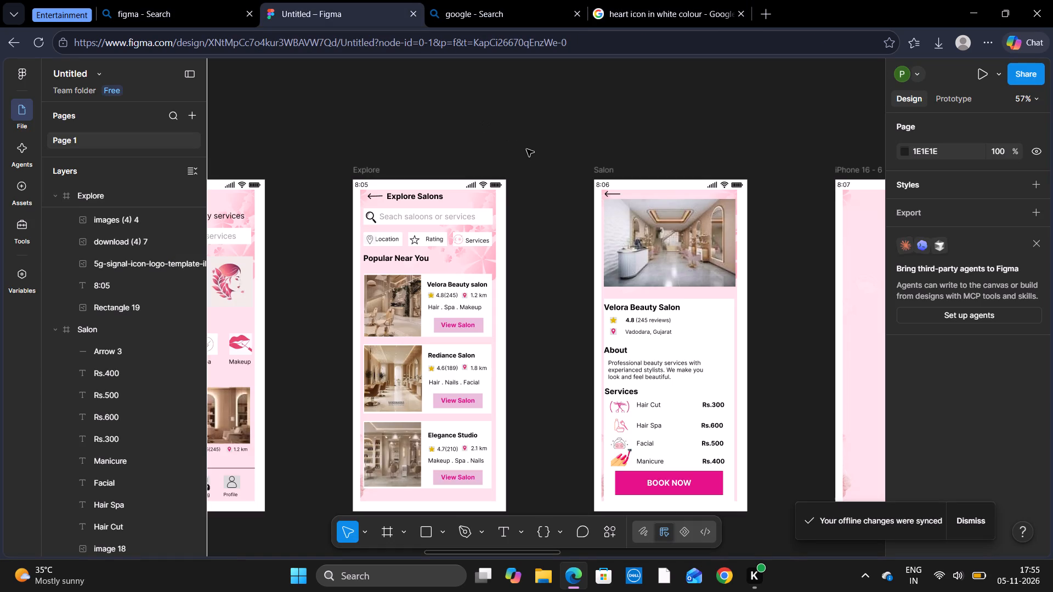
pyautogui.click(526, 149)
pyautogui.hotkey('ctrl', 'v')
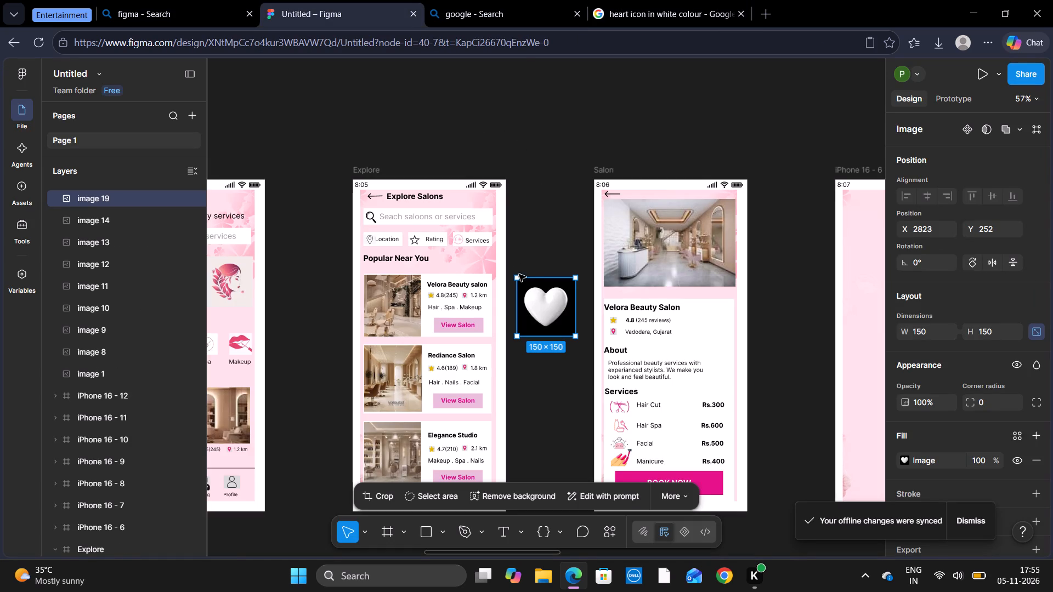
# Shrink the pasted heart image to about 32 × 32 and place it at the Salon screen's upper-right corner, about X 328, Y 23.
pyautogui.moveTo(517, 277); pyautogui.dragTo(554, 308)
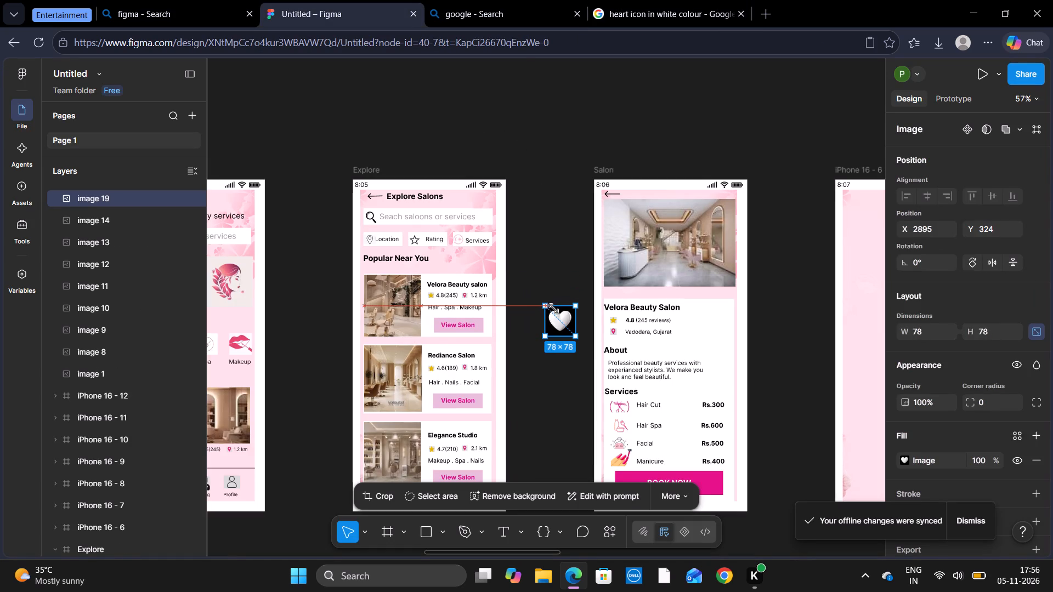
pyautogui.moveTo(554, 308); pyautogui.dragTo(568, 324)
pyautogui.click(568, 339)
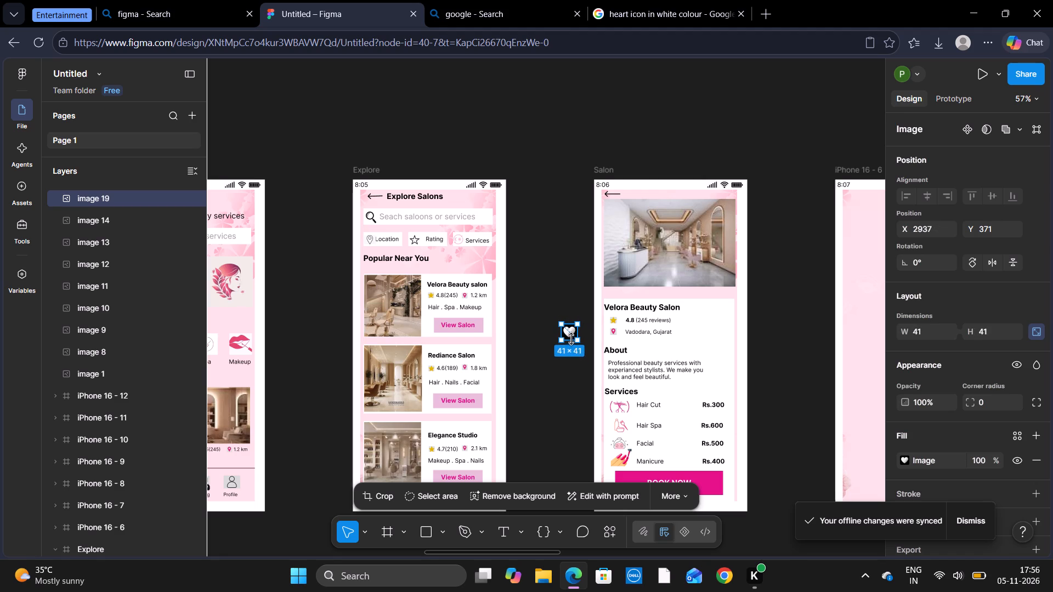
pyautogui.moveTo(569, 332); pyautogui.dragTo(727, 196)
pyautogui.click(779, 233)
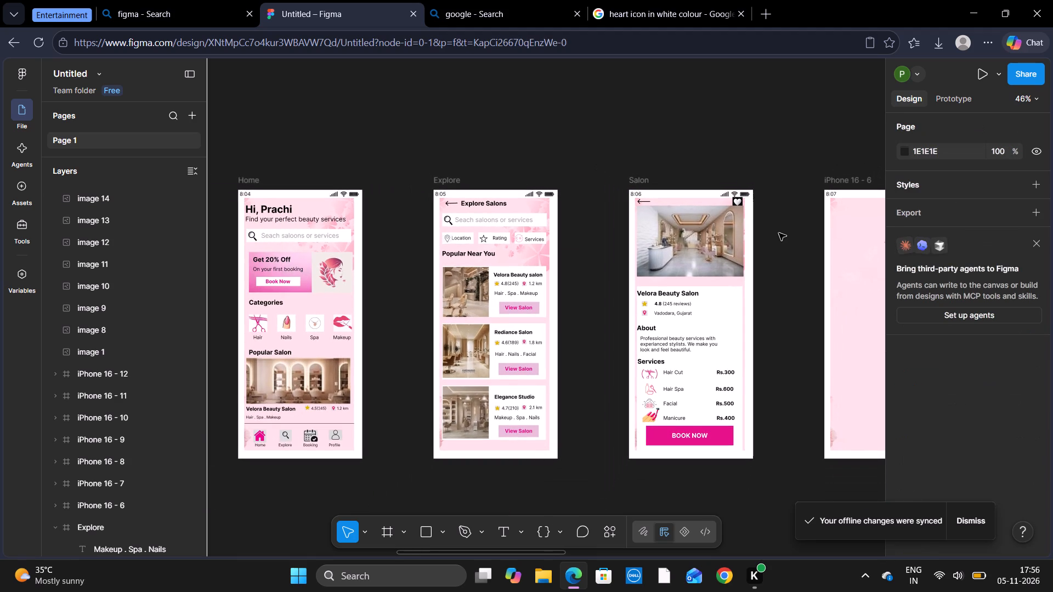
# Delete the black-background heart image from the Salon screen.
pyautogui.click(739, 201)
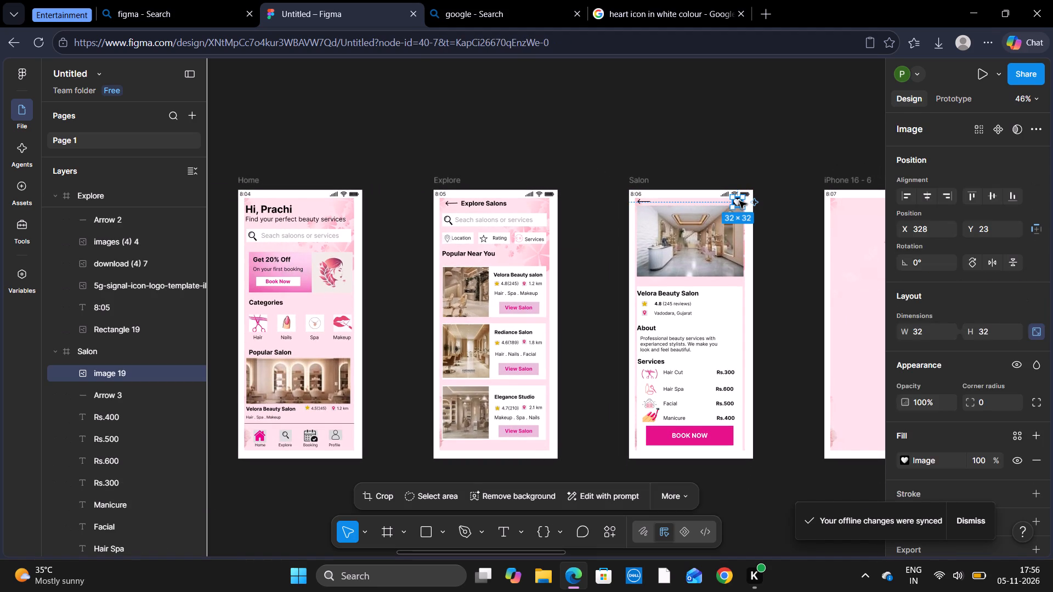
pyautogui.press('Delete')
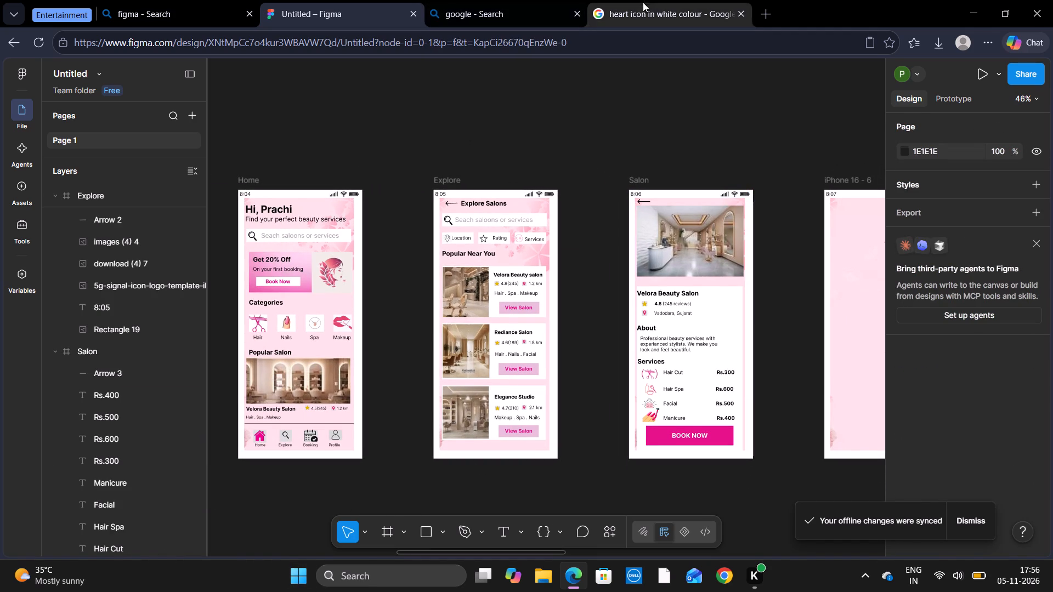
# Browse Google's image results for the heart search, copy the black outline heart with a looped top, and paste it into the Figma design.
pyautogui.click(642, 5)
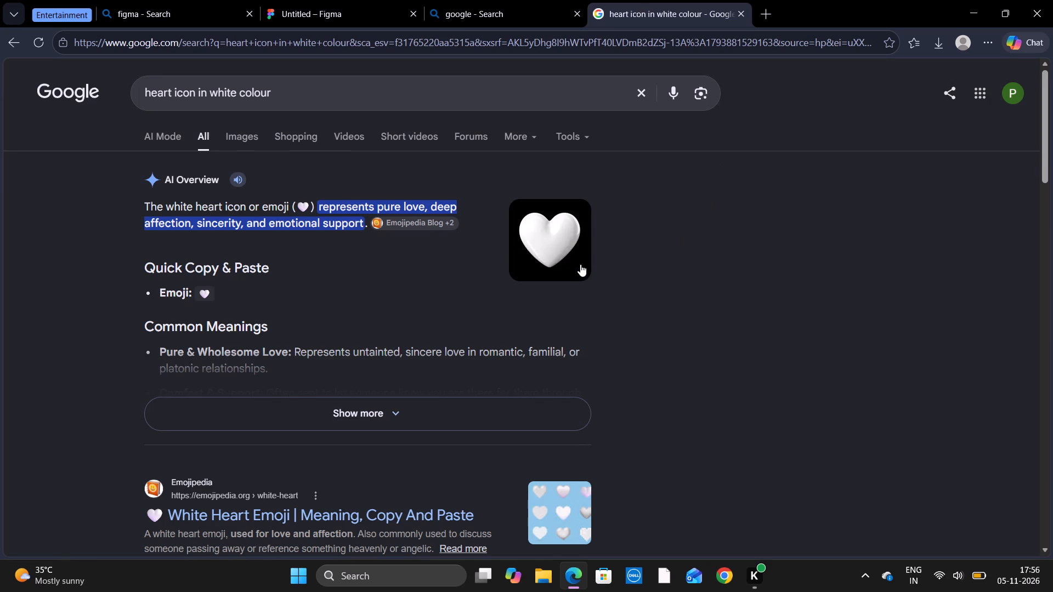
pyautogui.scroll(-1, 580, 264)
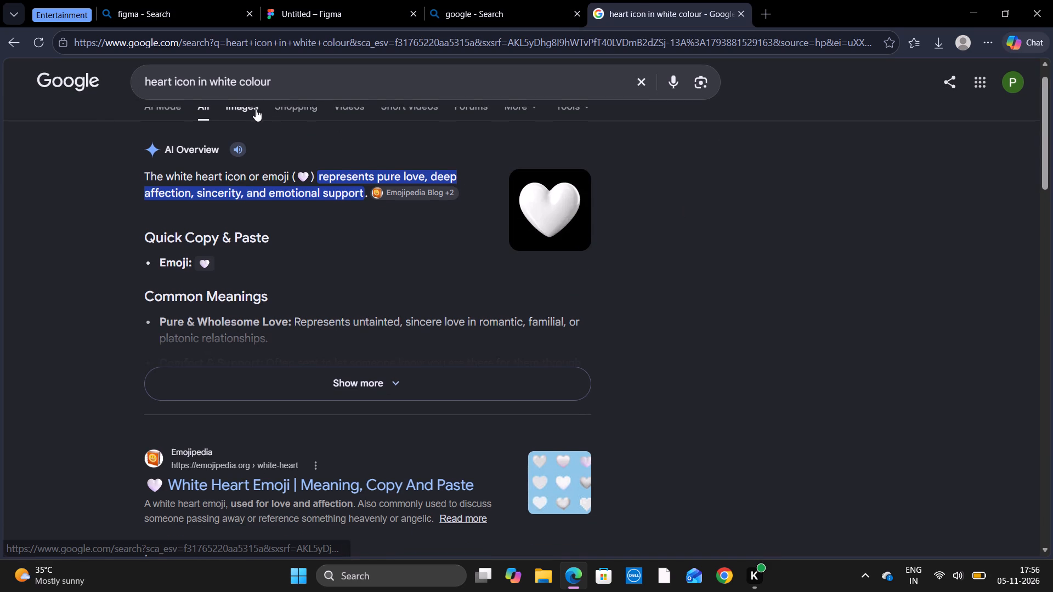
pyautogui.click(256, 109)
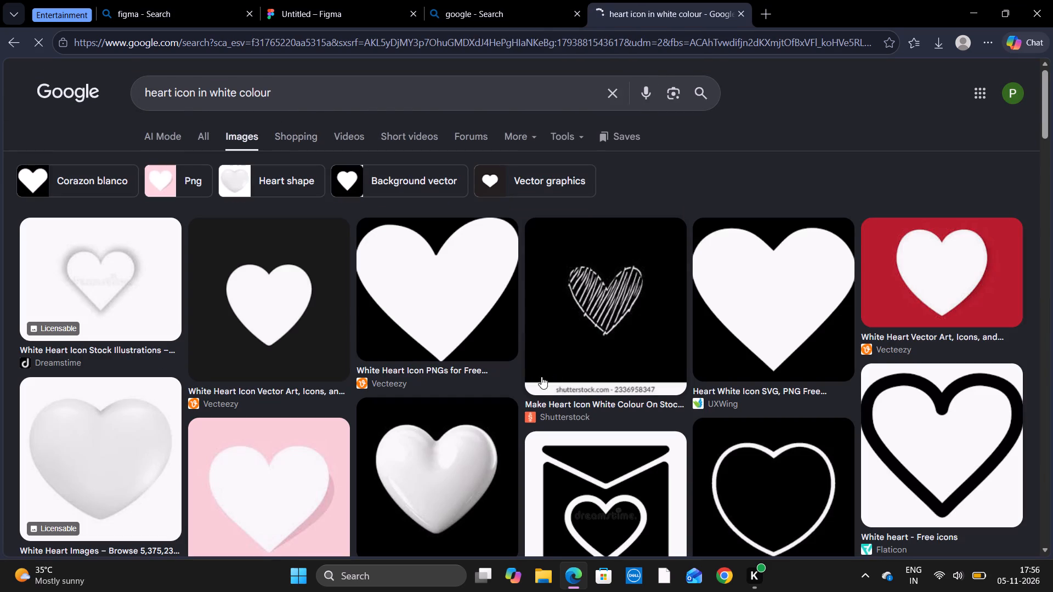
pyautogui.scroll(-2, 600, 357)
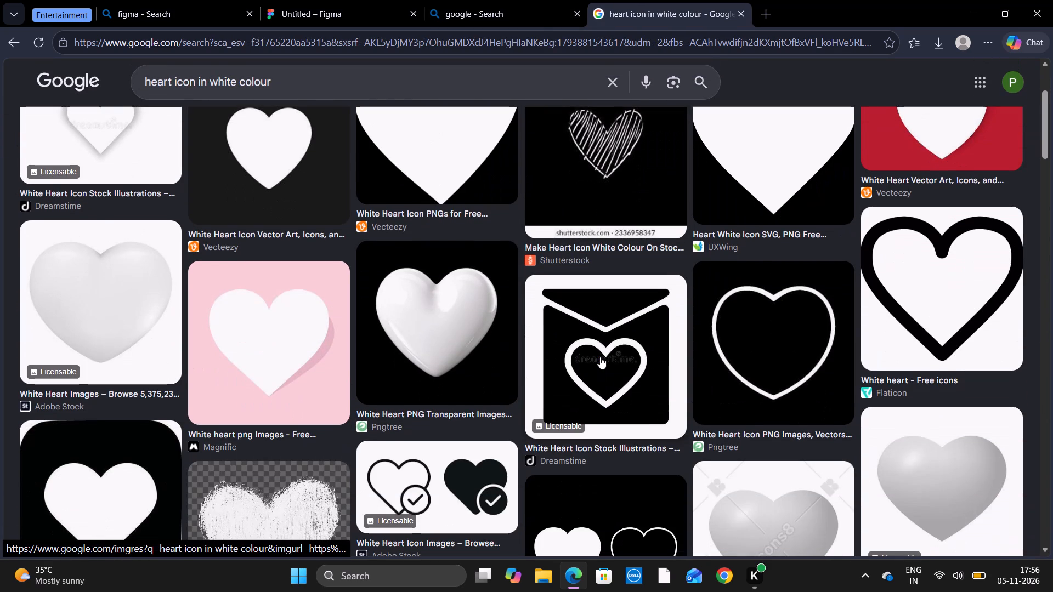
pyautogui.scroll(-2, 600, 357)
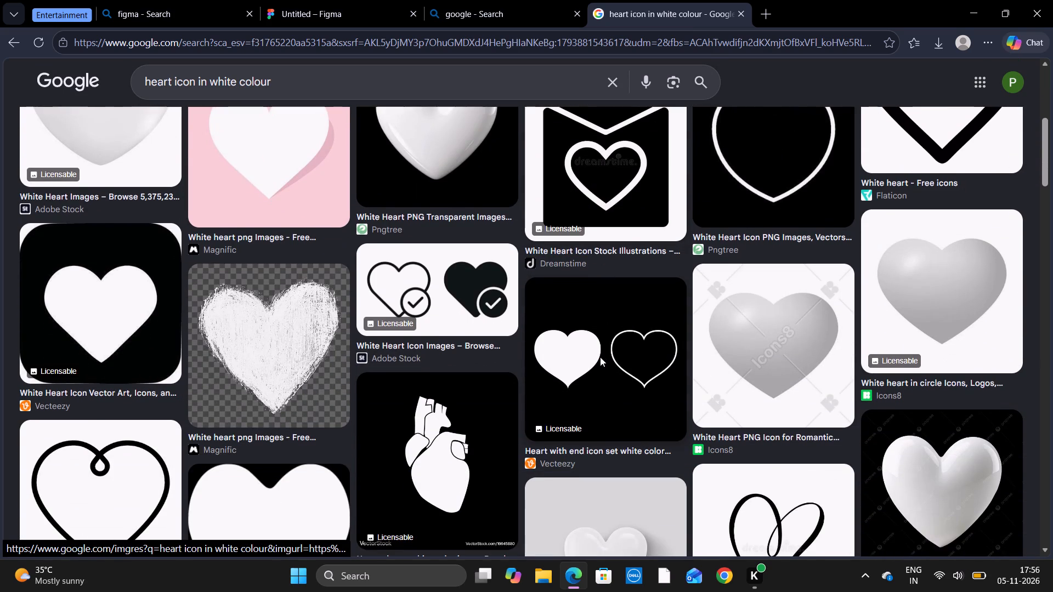
pyautogui.scroll(-1, 600, 357)
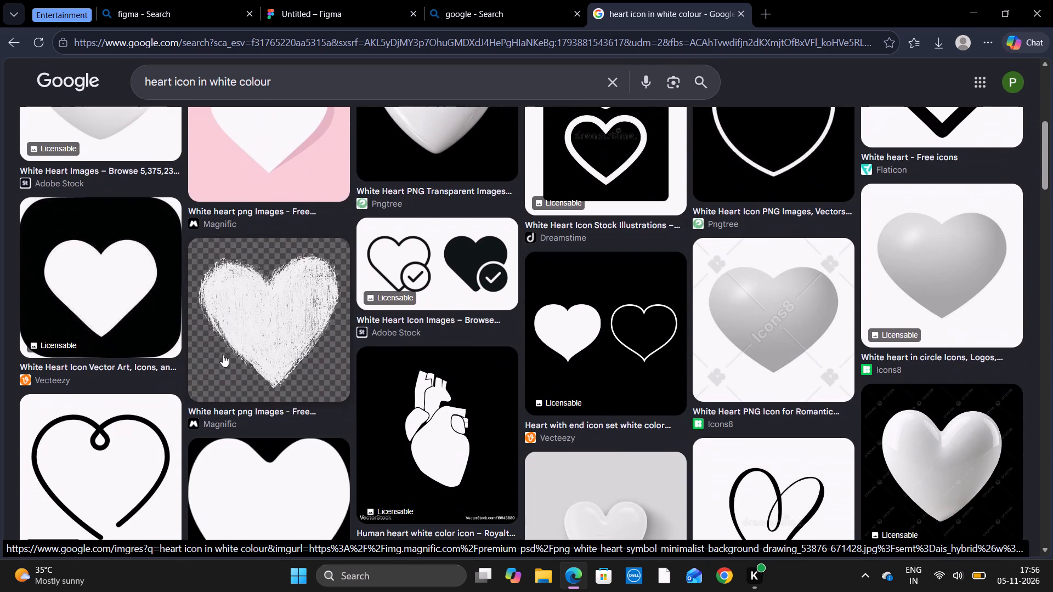
pyautogui.rightClick(146, 433)
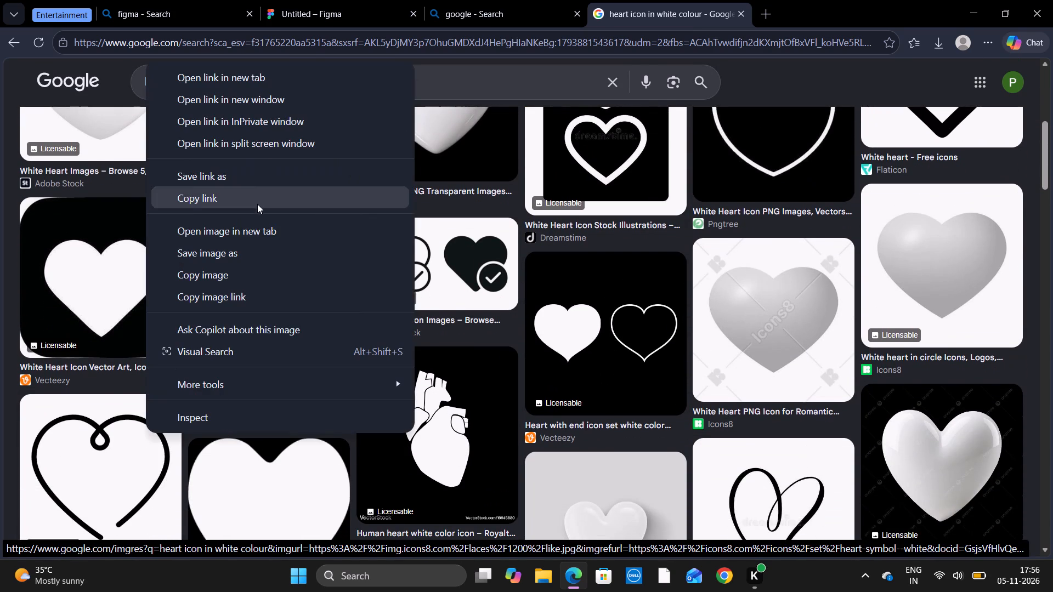
pyautogui.click(251, 276)
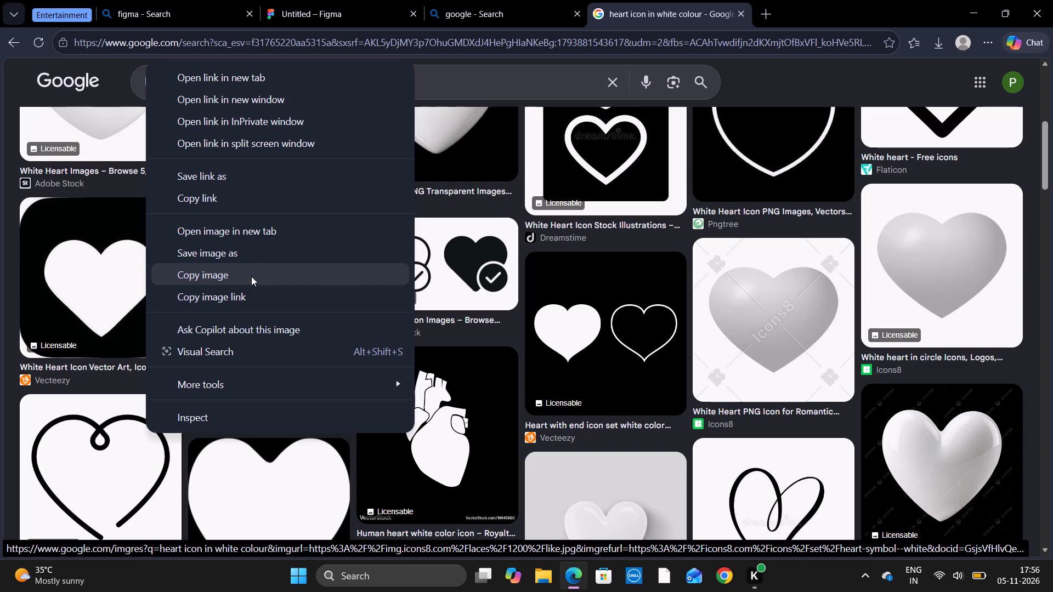
pyautogui.click(333, 18)
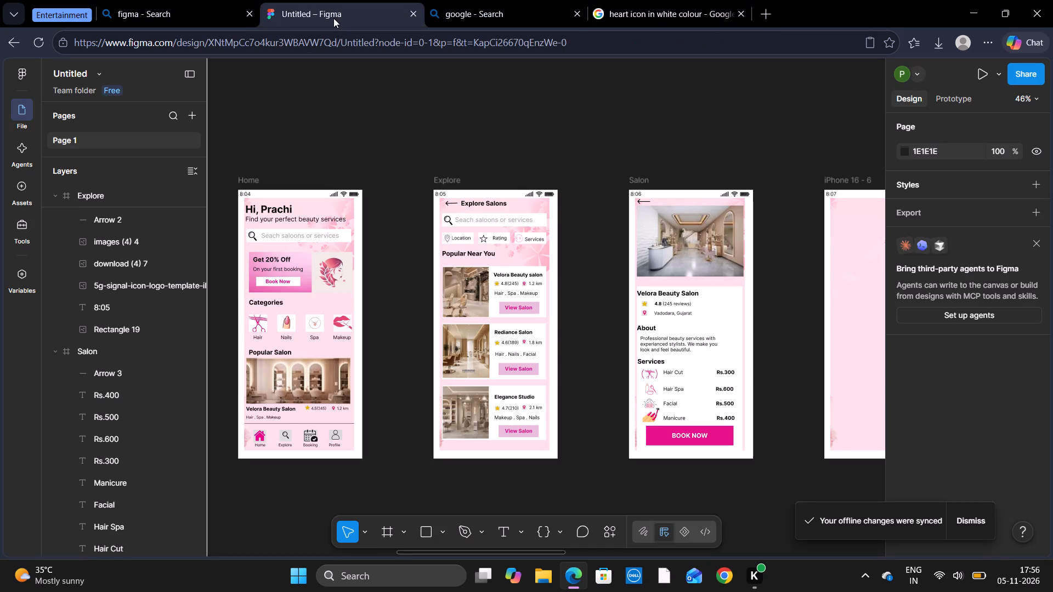
pyautogui.click(670, 101)
pyautogui.hotkey('ctrl', 'v')
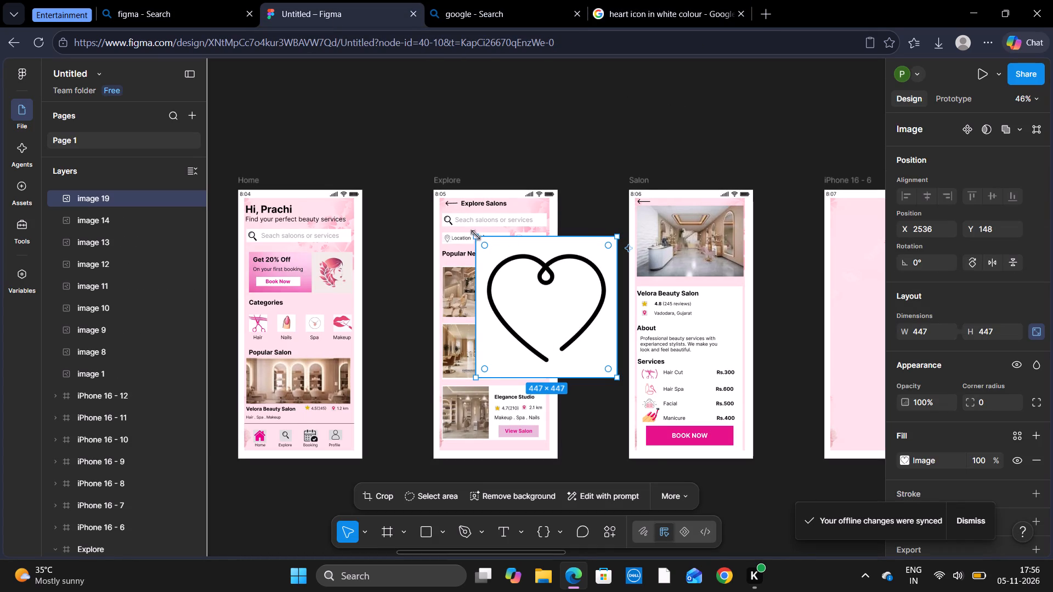
# Shrink the pasted outline heart to 32 × 32 and place it at the Salon screen's upper-right corner, about X 328, Y 26.
pyautogui.moveTo(475, 235); pyautogui.dragTo(595, 356)
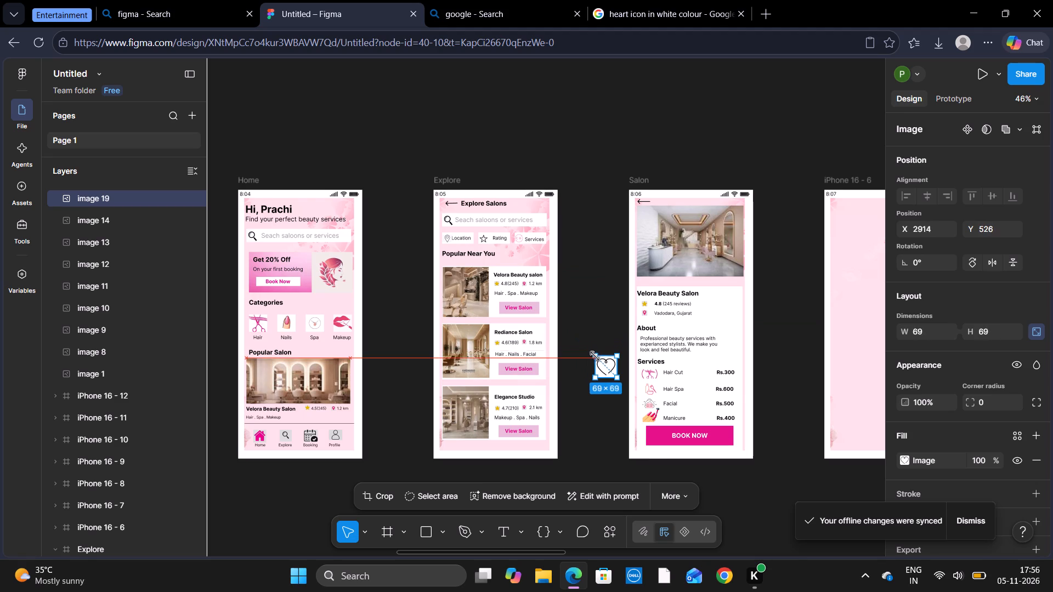
pyautogui.moveTo(595, 356); pyautogui.dragTo(601, 362)
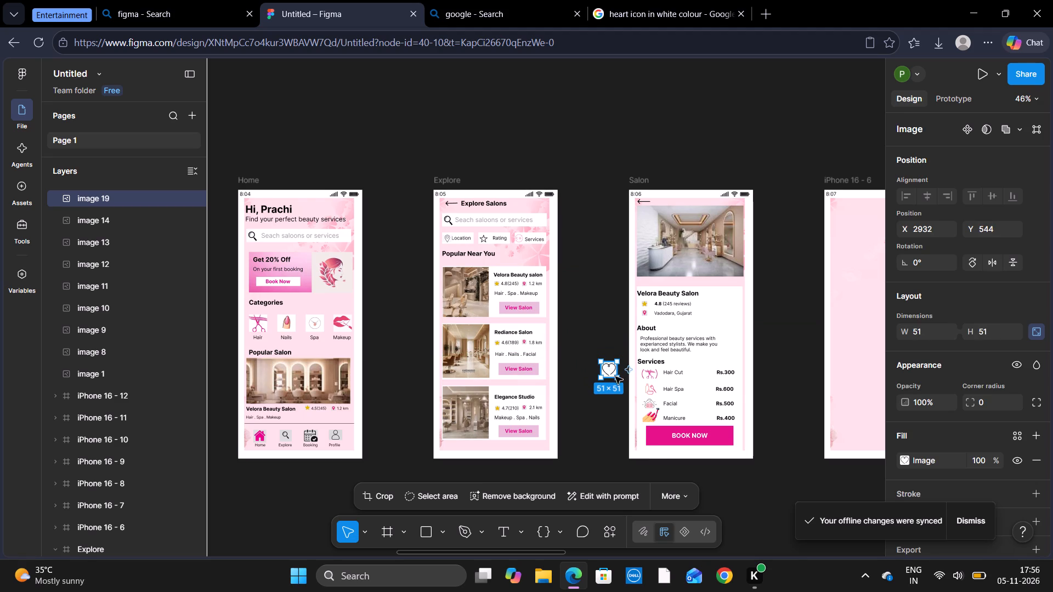
pyautogui.moveTo(609, 370); pyautogui.dragTo(736, 204)
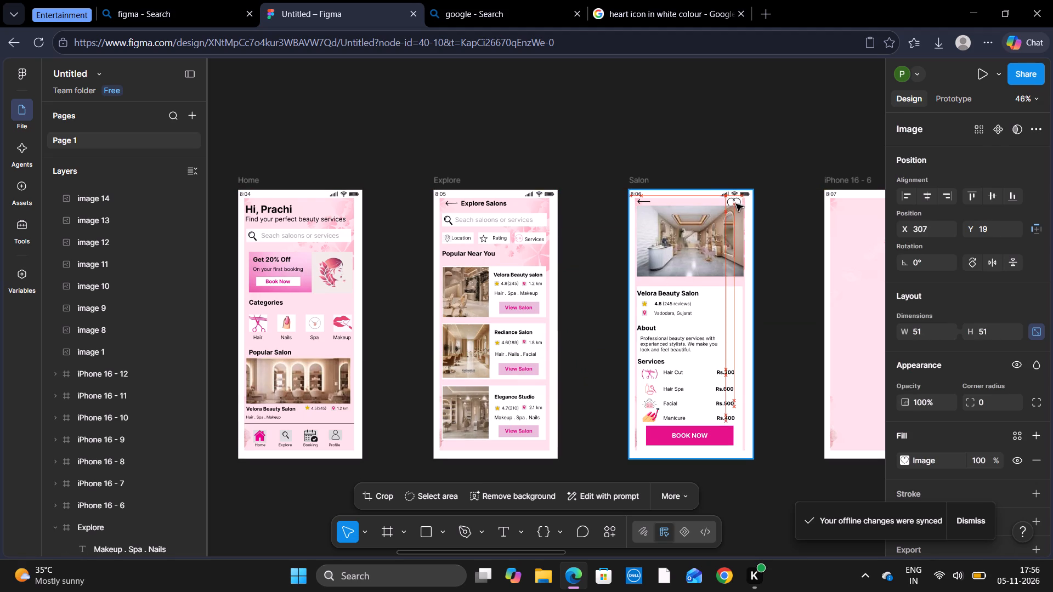
pyautogui.moveTo(736, 204); pyautogui.dragTo(797, 252)
pyautogui.moveTo(789, 241); pyautogui.dragTo(796, 248)
pyautogui.click(796, 248)
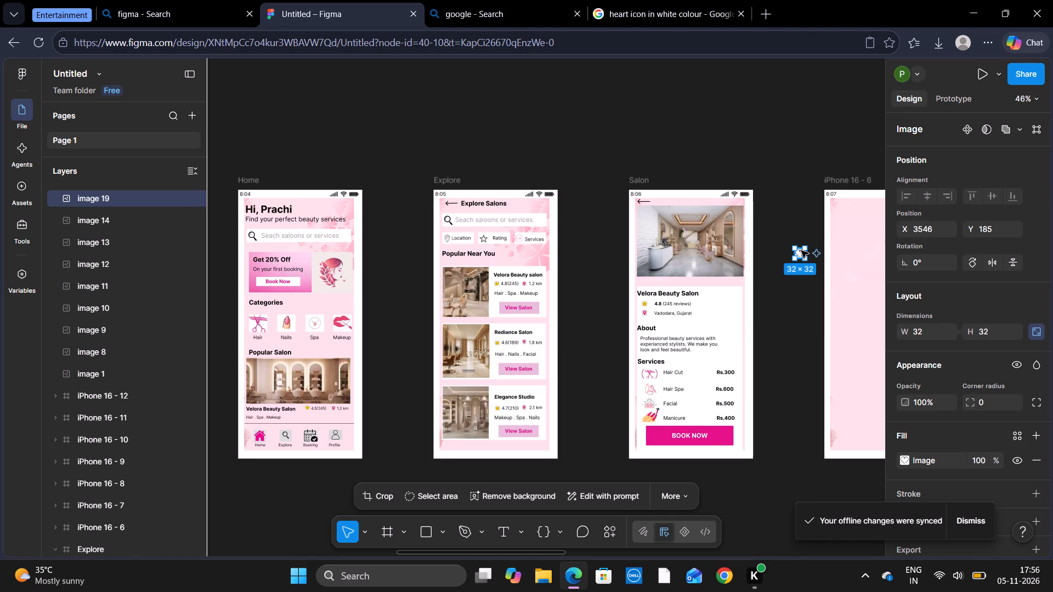
pyautogui.moveTo(799, 253); pyautogui.dragTo(737, 204)
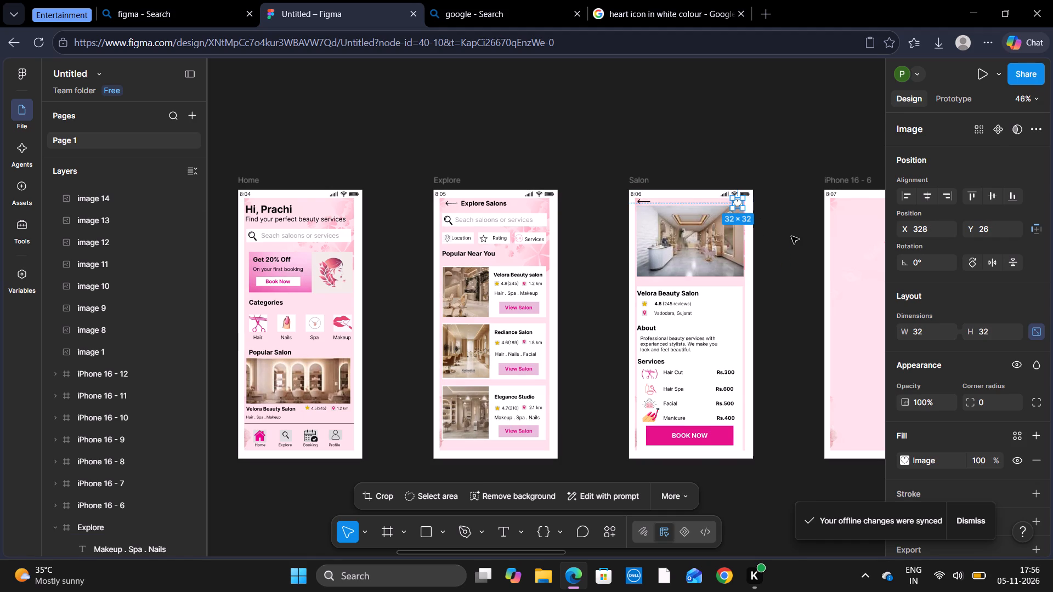
pyautogui.click(791, 236)
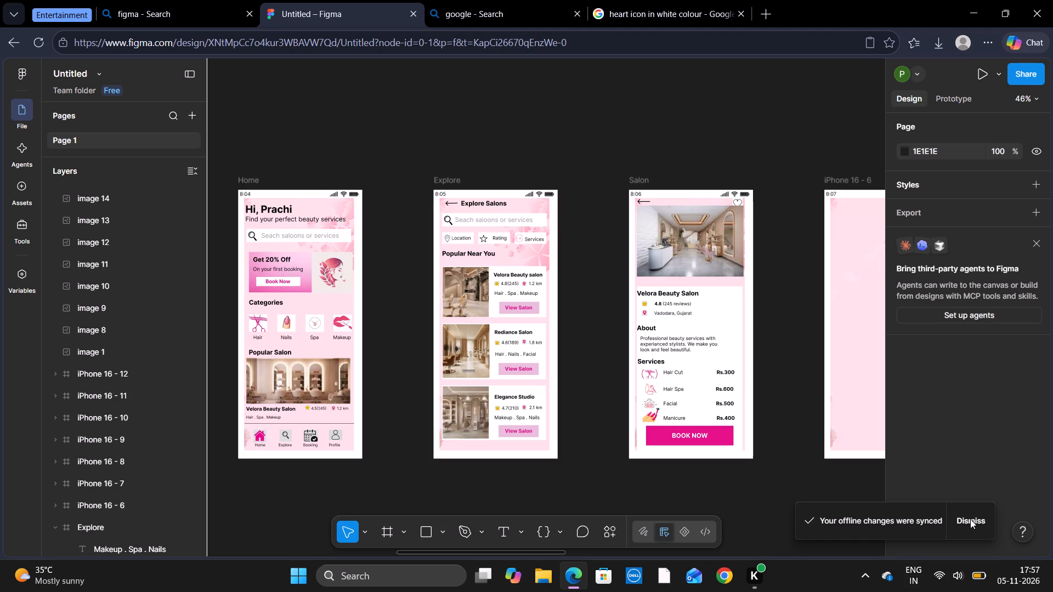
pyautogui.click(970, 519)
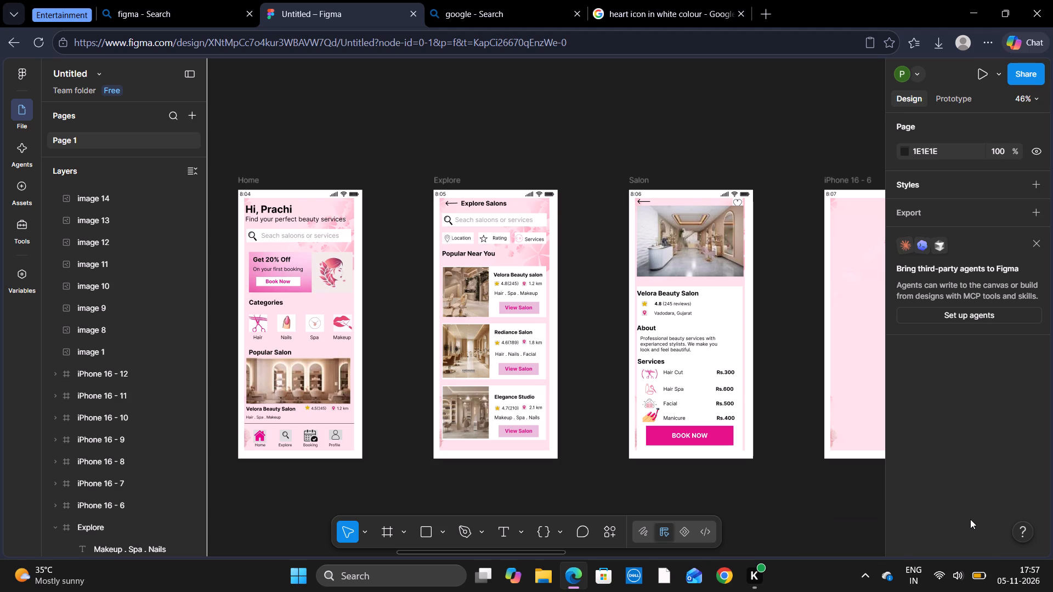
# Duplicate the Salon screen's back arrow and move a copy to the iPhone 16 - 6 screen's header, about X 39, Y 38.
pyautogui.hscroll(-2, 816, 390)
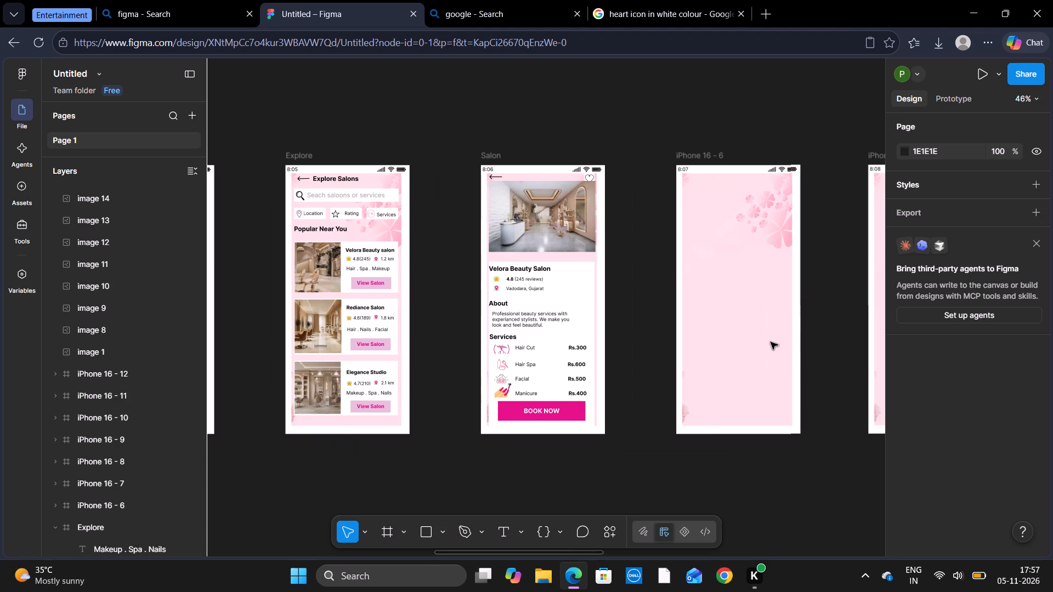
pyautogui.click(494, 178)
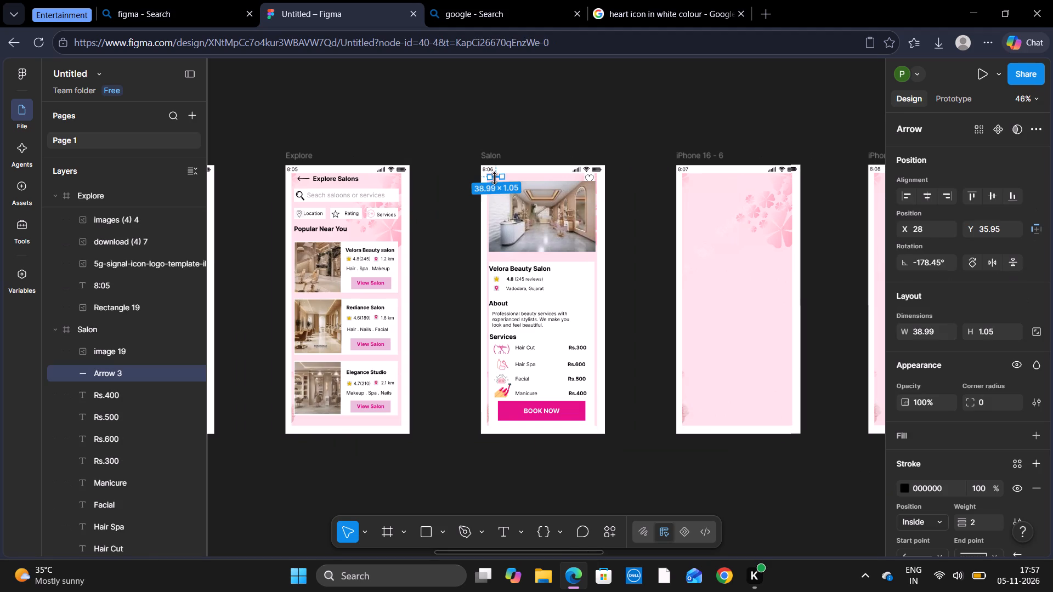
pyautogui.hotkey('ctrl', 'c')
pyautogui.hotkey('ctrl', 'v')
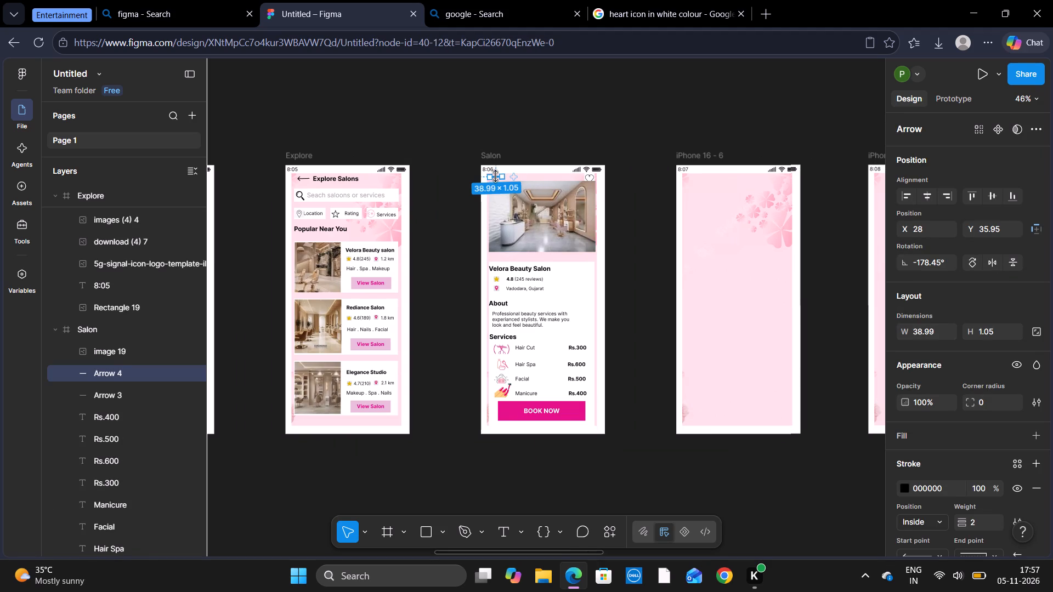
pyautogui.click(567, 123)
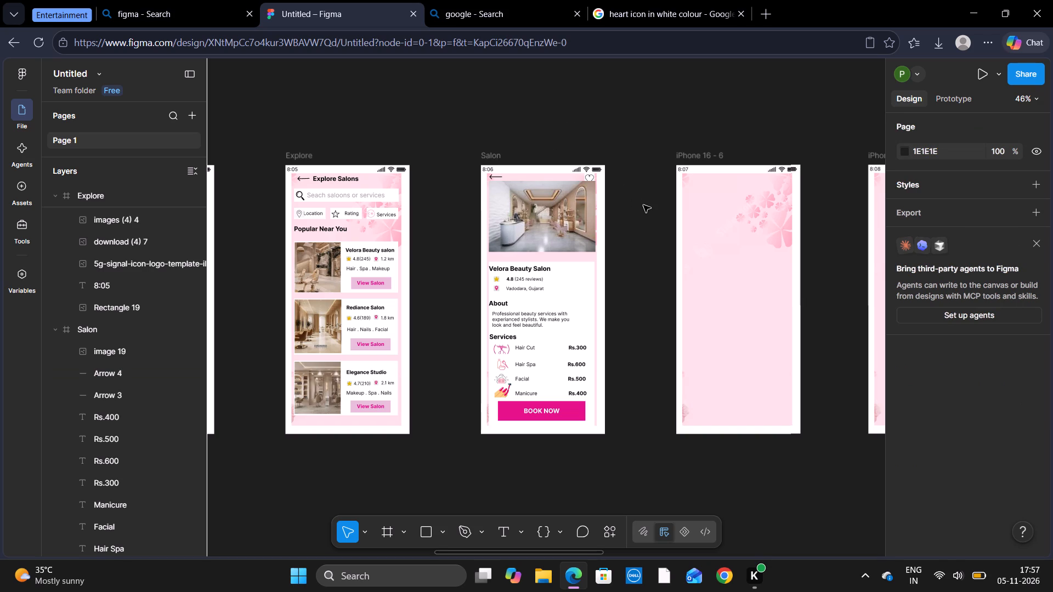
pyautogui.hotkey('ctrl', 'v')
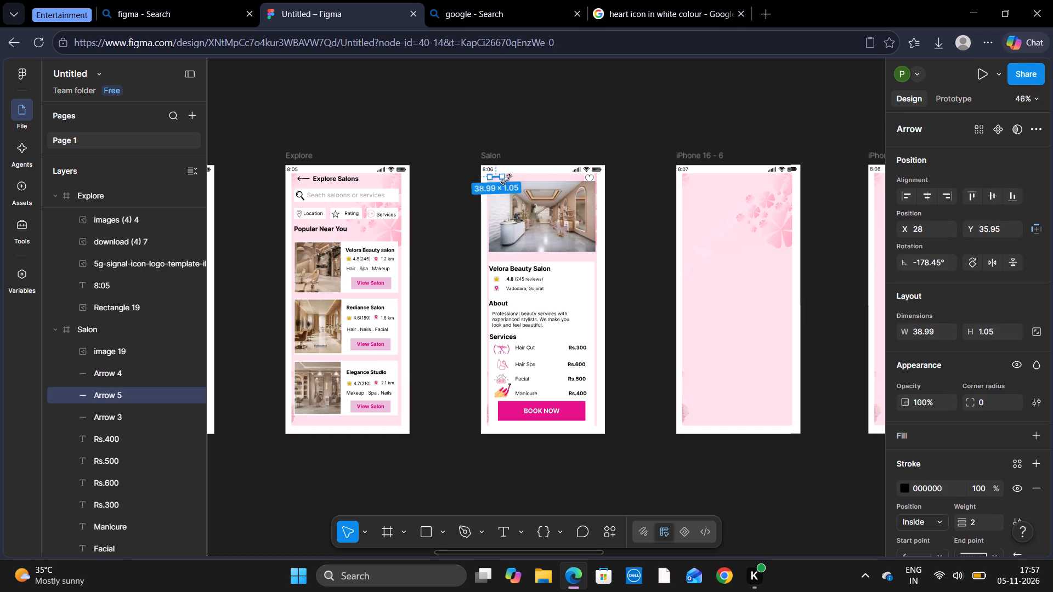
pyautogui.click(471, 176)
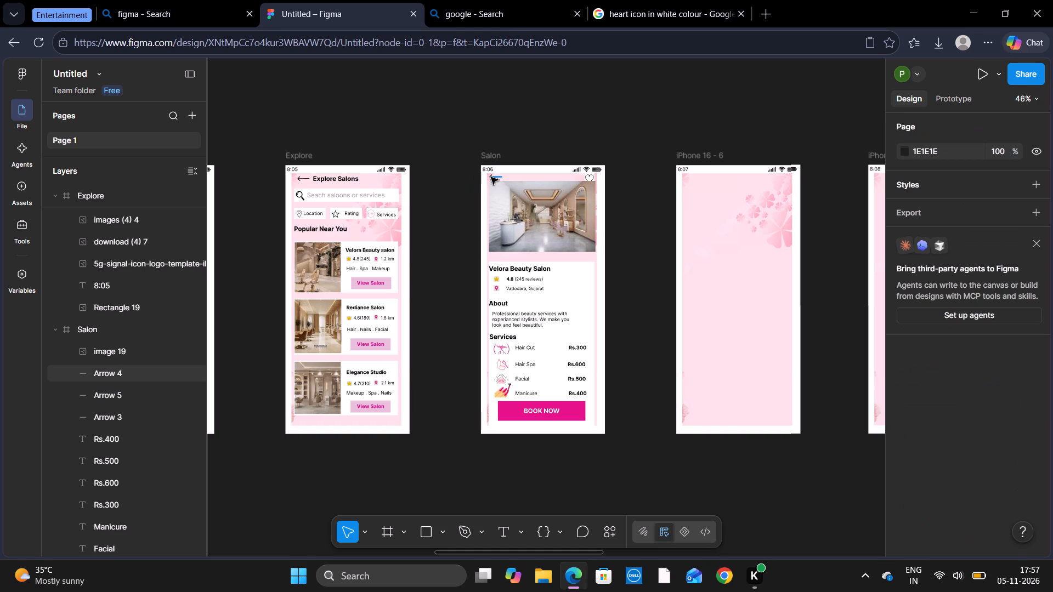
pyautogui.click(491, 177)
pyautogui.moveTo(491, 177); pyautogui.dragTo(626, 184)
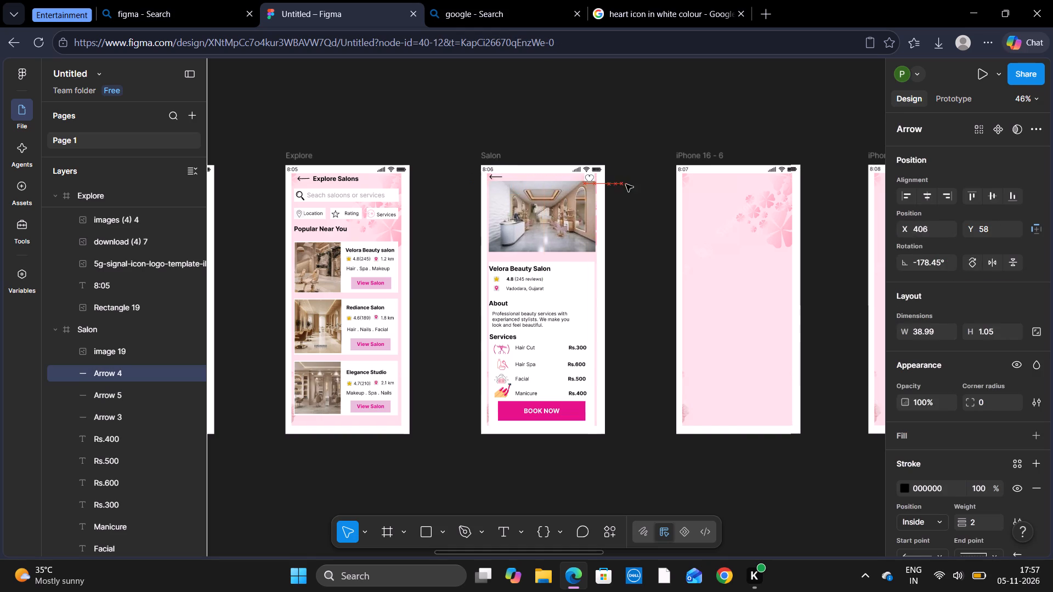
pyautogui.moveTo(626, 184); pyautogui.dragTo(690, 178)
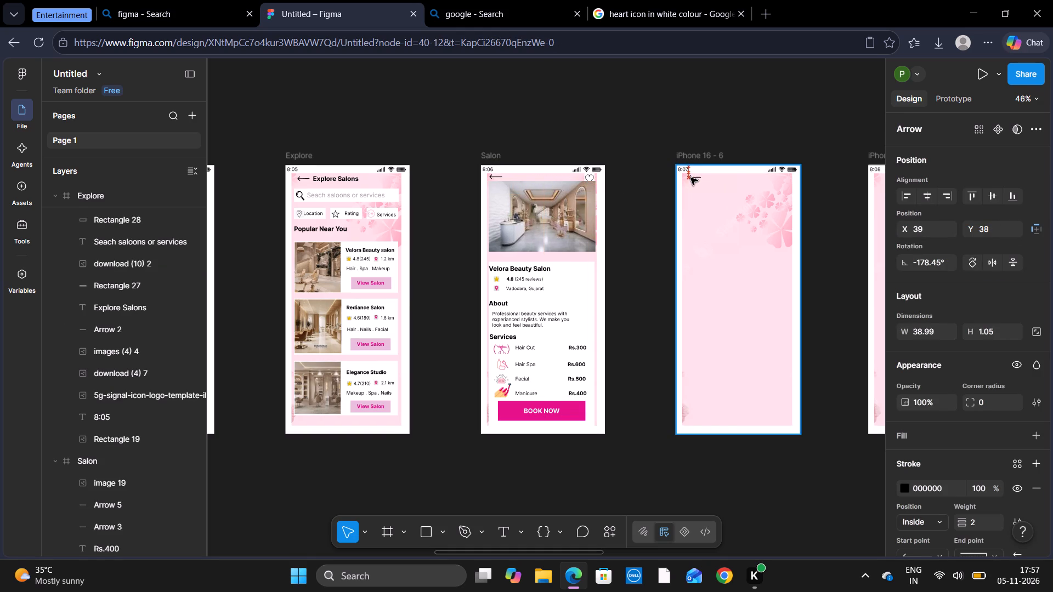
pyautogui.moveTo(690, 178); pyautogui.dragTo(688, 178)
pyautogui.click(726, 149)
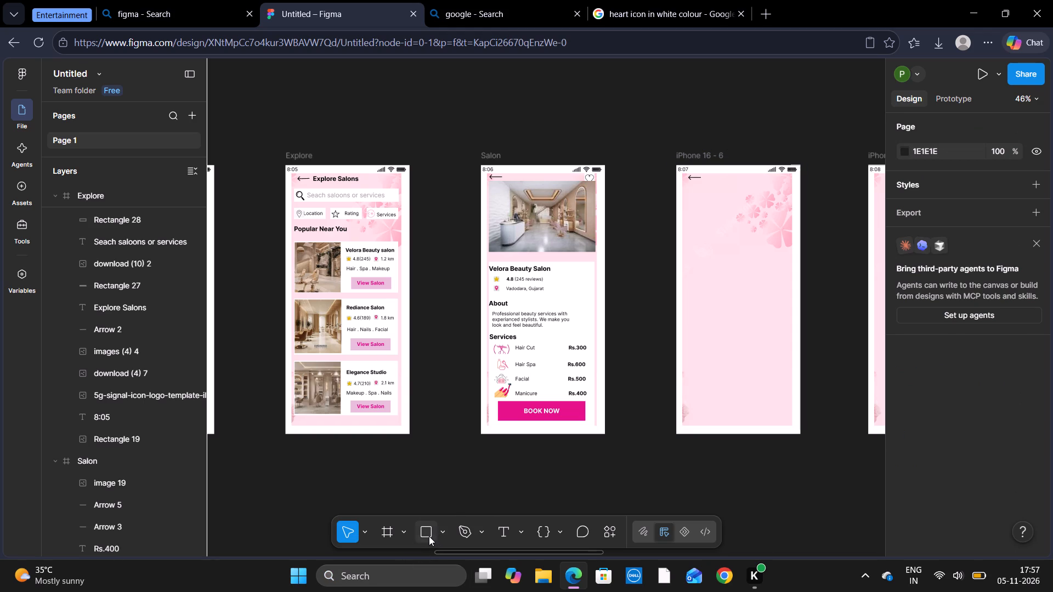
# Add the heading "Select services" in Inter Bold, size 20, beside the back arrow on the iPhone 16 - 6 screen.
pyautogui.click(511, 530)
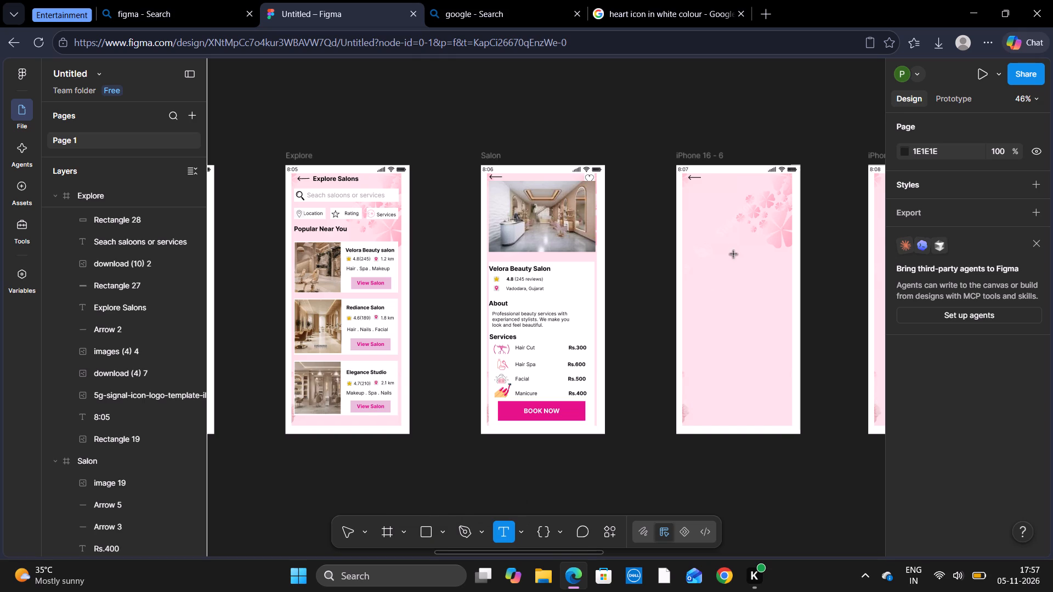
pyautogui.click(711, 179)
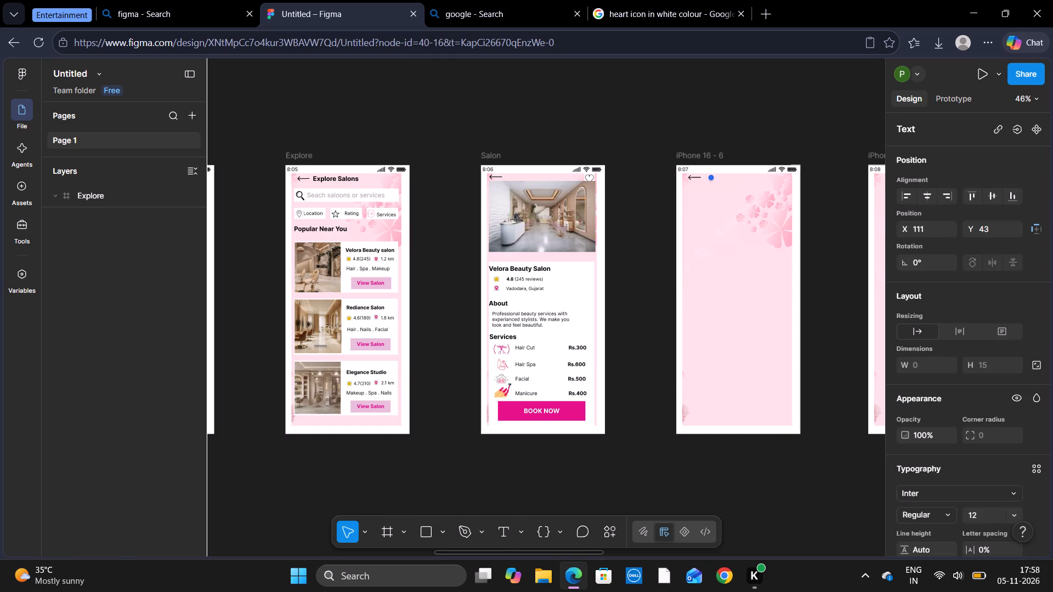
pyautogui.click(1018, 513)
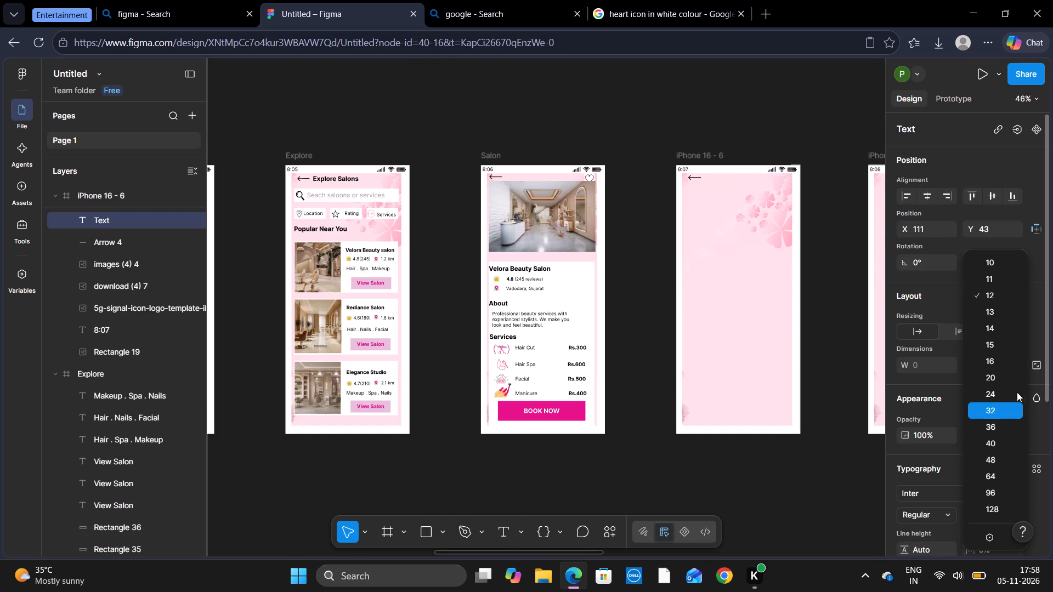
pyautogui.click(1012, 378)
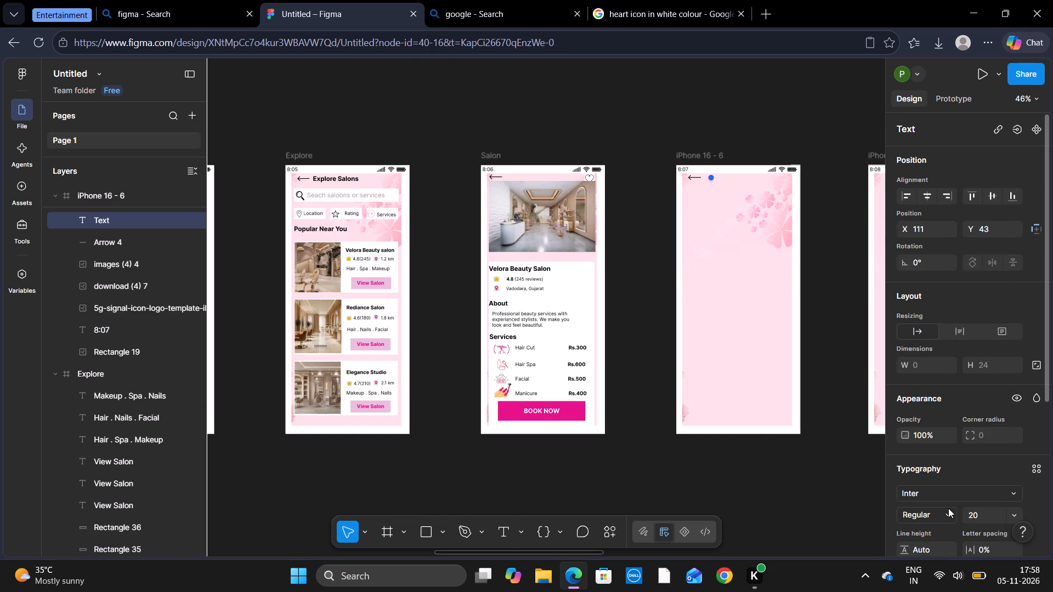
pyautogui.click(948, 508)
pyautogui.click(965, 248)
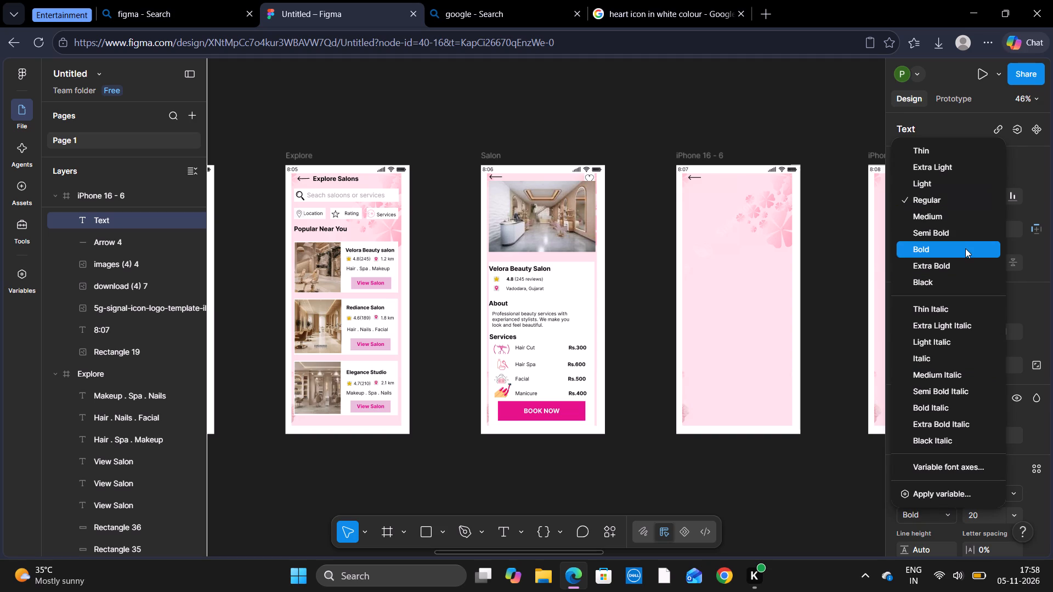
pyautogui.hotkey('shift', 's')
pyautogui.write('elect')
pyautogui.press('space')
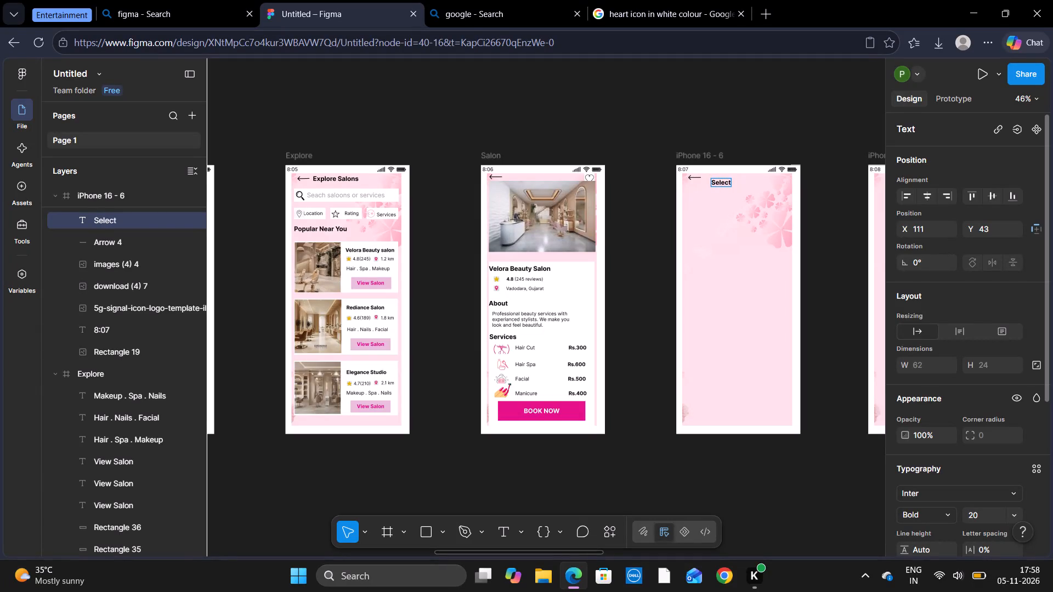
pyautogui.write('services')
pyautogui.click(781, 249)
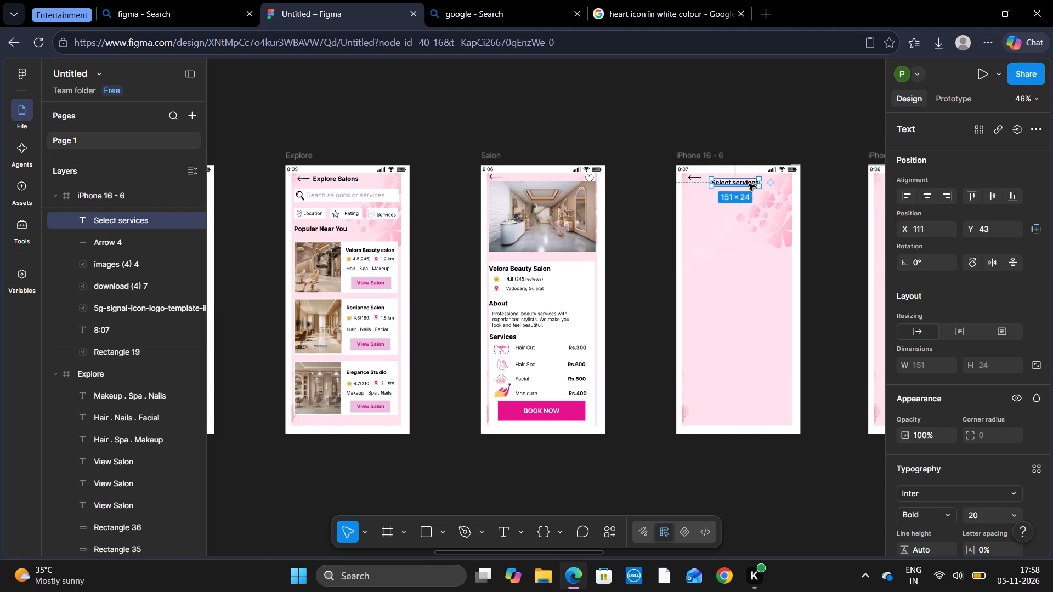
pyautogui.moveTo(749, 184); pyautogui.dragTo(744, 179)
# Shift the iPhone 16 - 6 header's arrow to about X 31, Y 38 and its "Select services" heading to about X 85, Y 28.
pyautogui.click(695, 176)
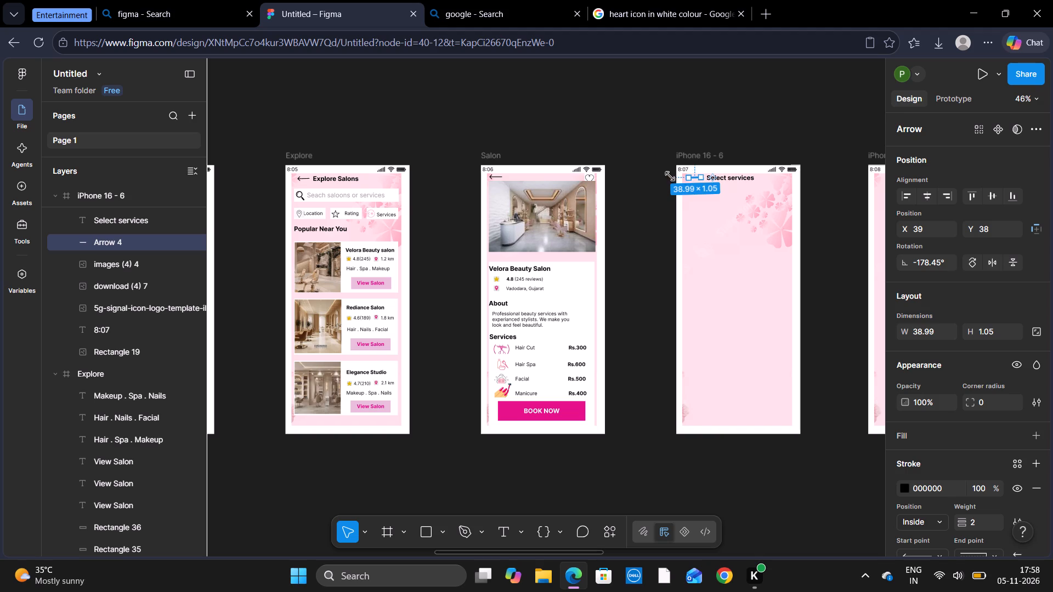
pyautogui.click(643, 169)
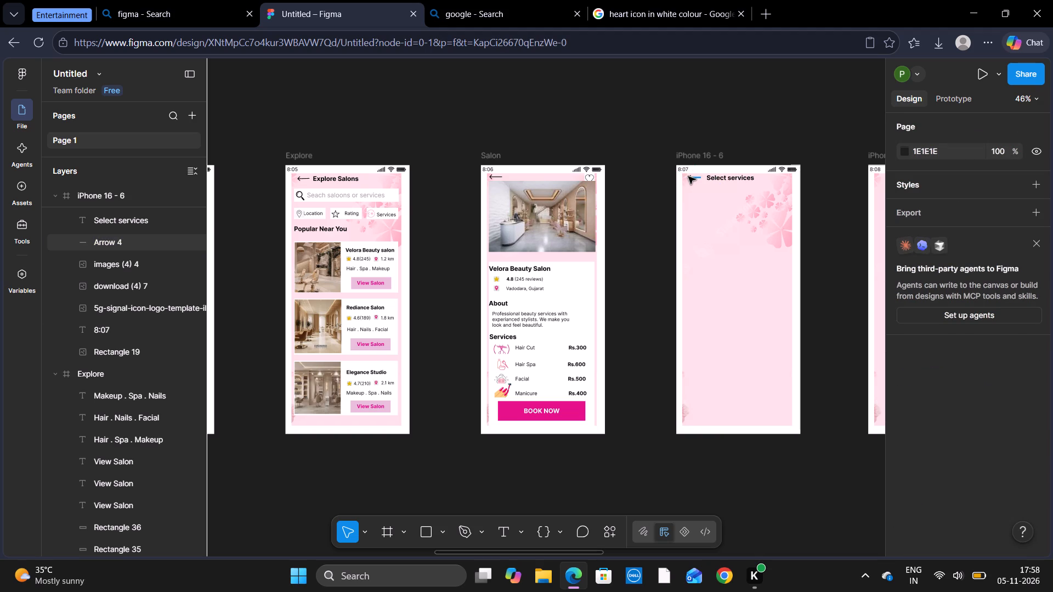
pyautogui.click(688, 177)
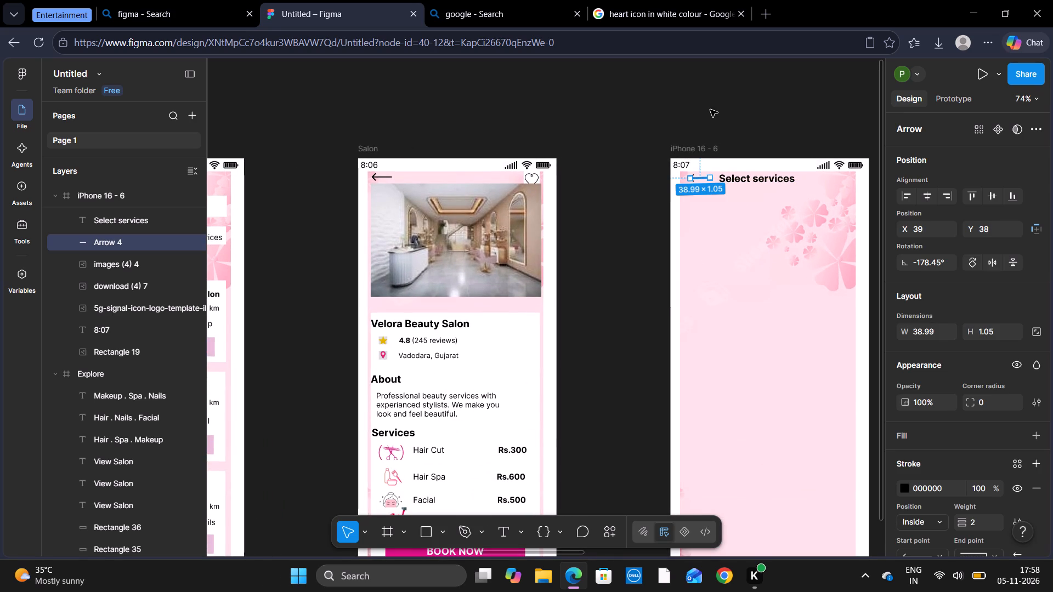
pyautogui.hscroll(-1, 701, 178)
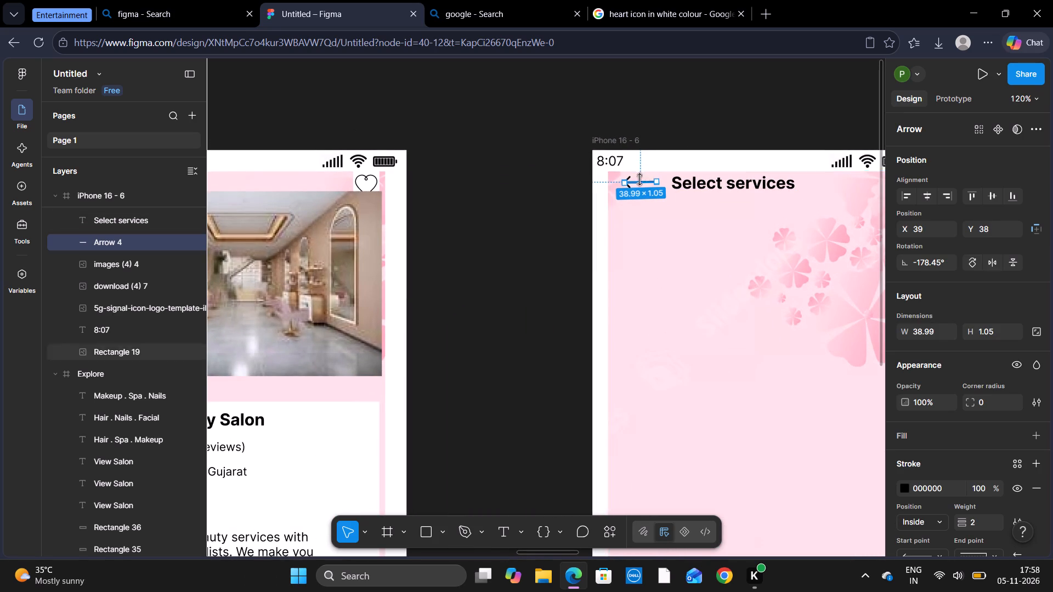
pyautogui.moveTo(638, 182); pyautogui.dragTo(633, 180)
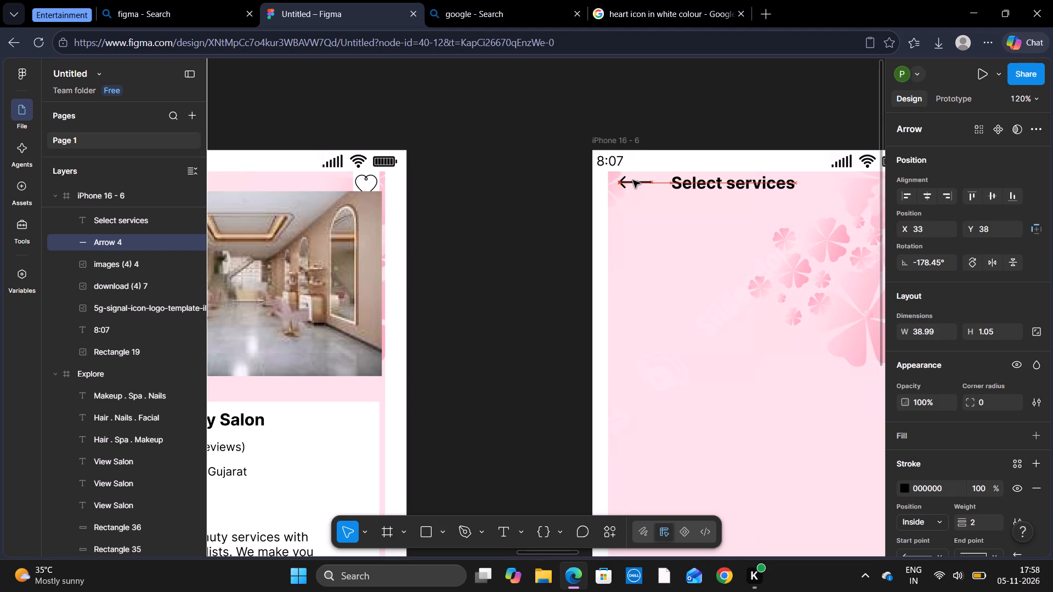
pyautogui.moveTo(633, 180); pyautogui.dragTo(632, 180)
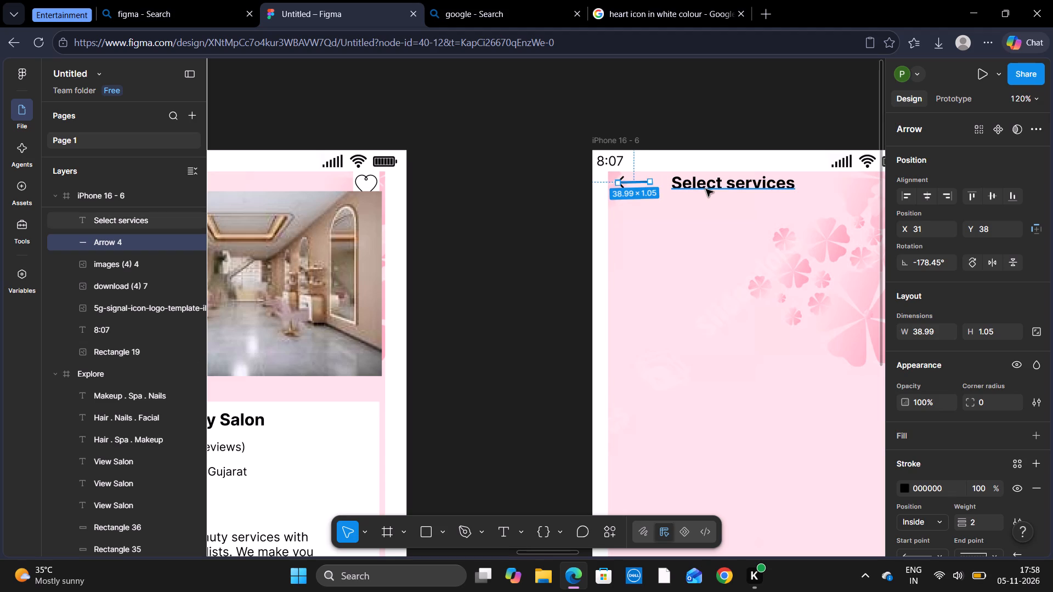
pyautogui.click(706, 189)
pyautogui.moveTo(713, 180); pyautogui.dragTo(703, 180)
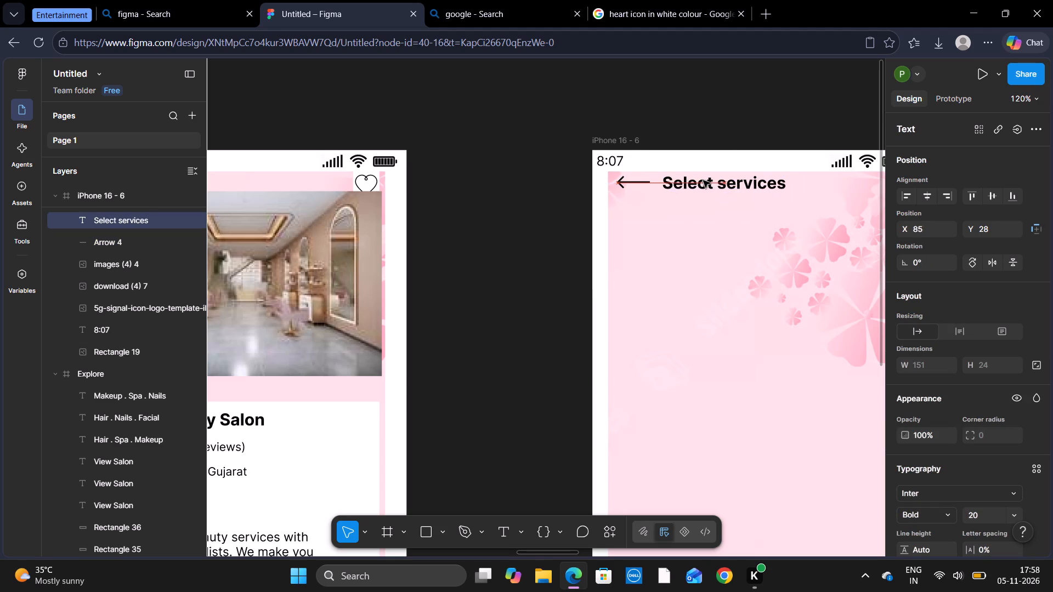
pyautogui.moveTo(703, 180); pyautogui.dragTo(704, 180)
pyautogui.click(704, 180)
pyautogui.click(752, 139)
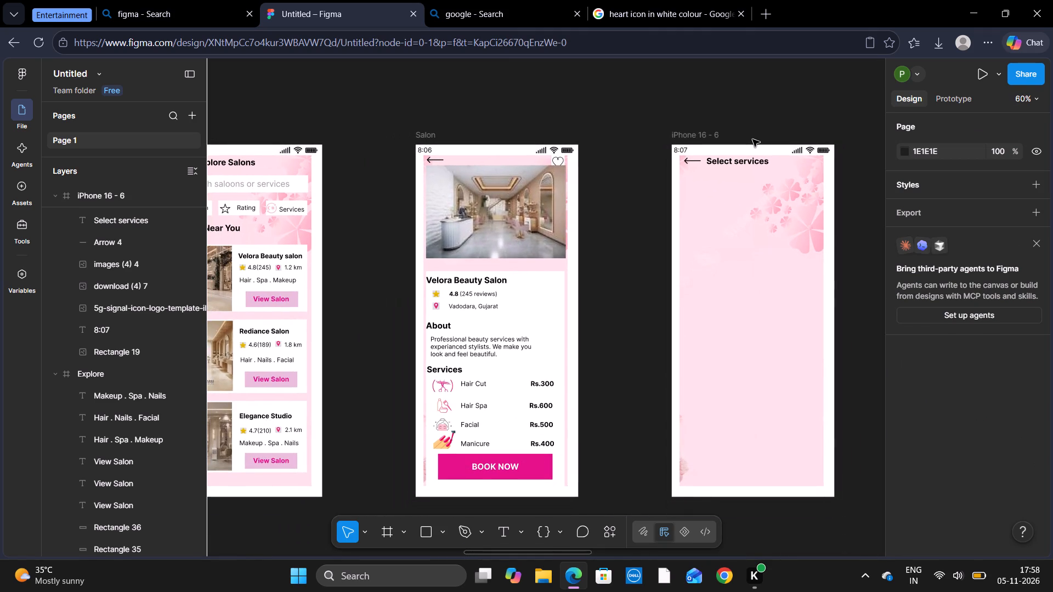
# Draw a wide rectangle about 348 × 53 below the "Select services" heading on iPhone 16 - 6, at about X 19, Y 93.
pyautogui.hscroll(1, 752, 139)
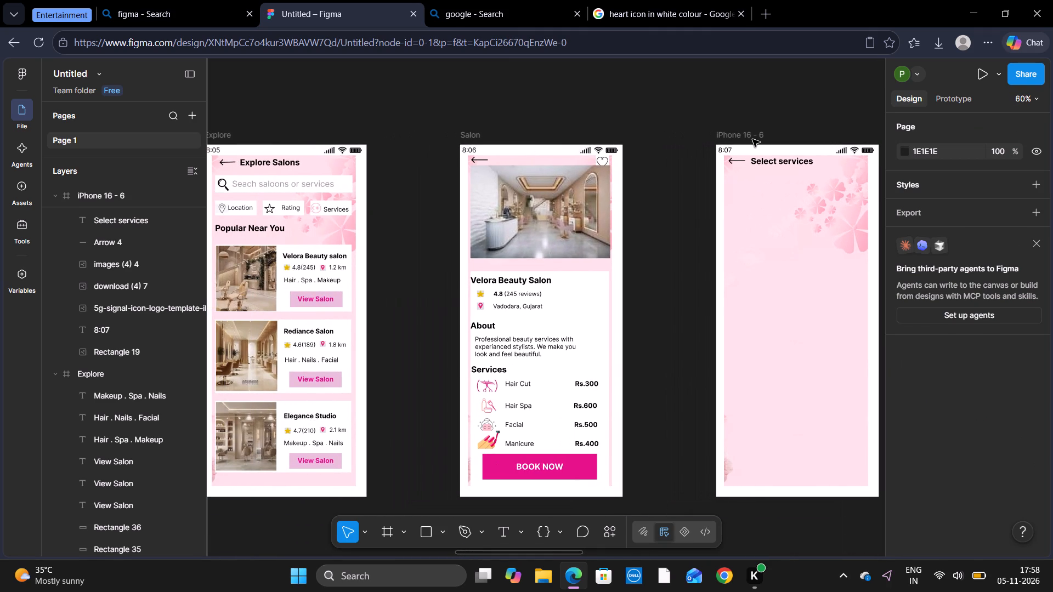
pyautogui.click(428, 532)
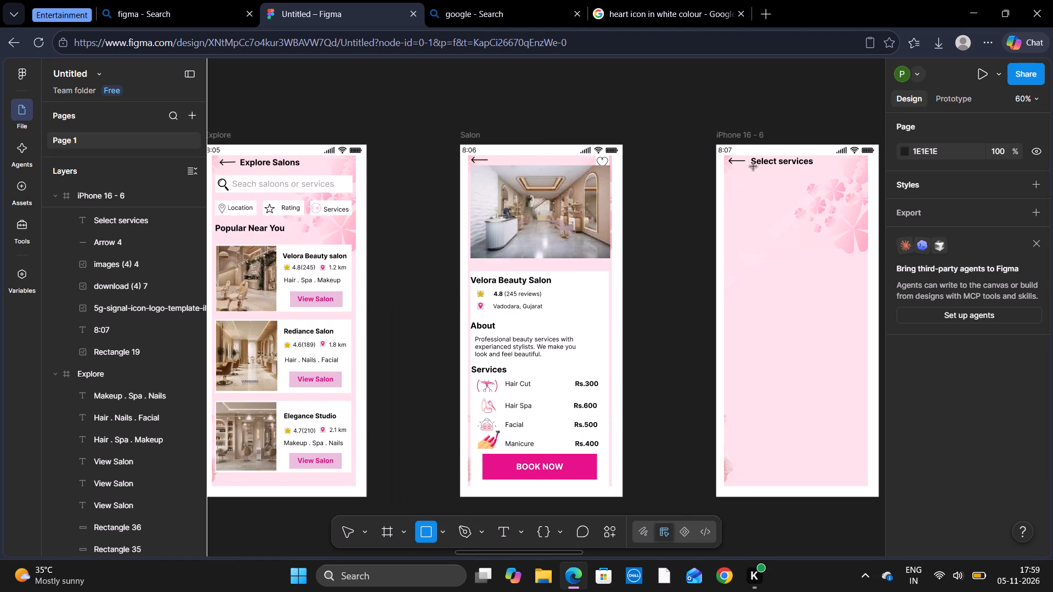
pyautogui.moveTo(727, 183); pyautogui.dragTo(731, 201)
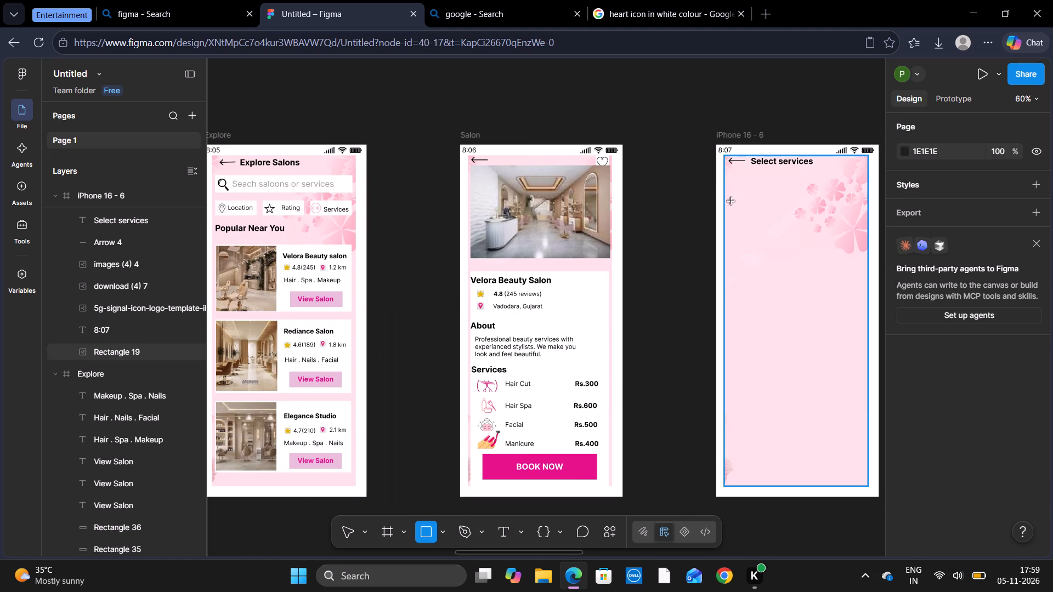
pyautogui.moveTo(731, 201); pyautogui.dragTo(864, 196)
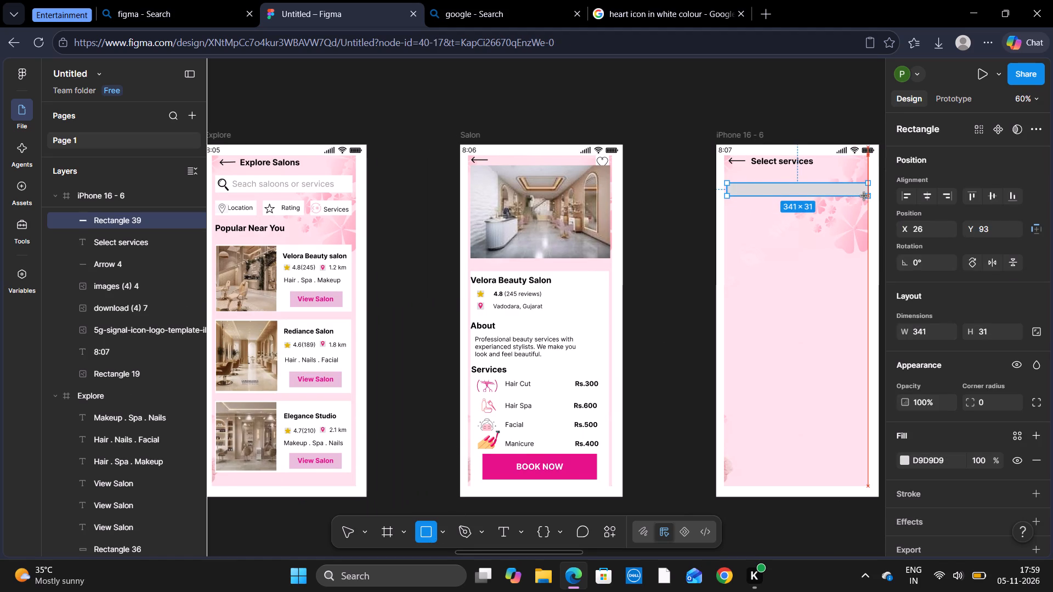
pyautogui.moveTo(864, 196); pyautogui.dragTo(869, 205)
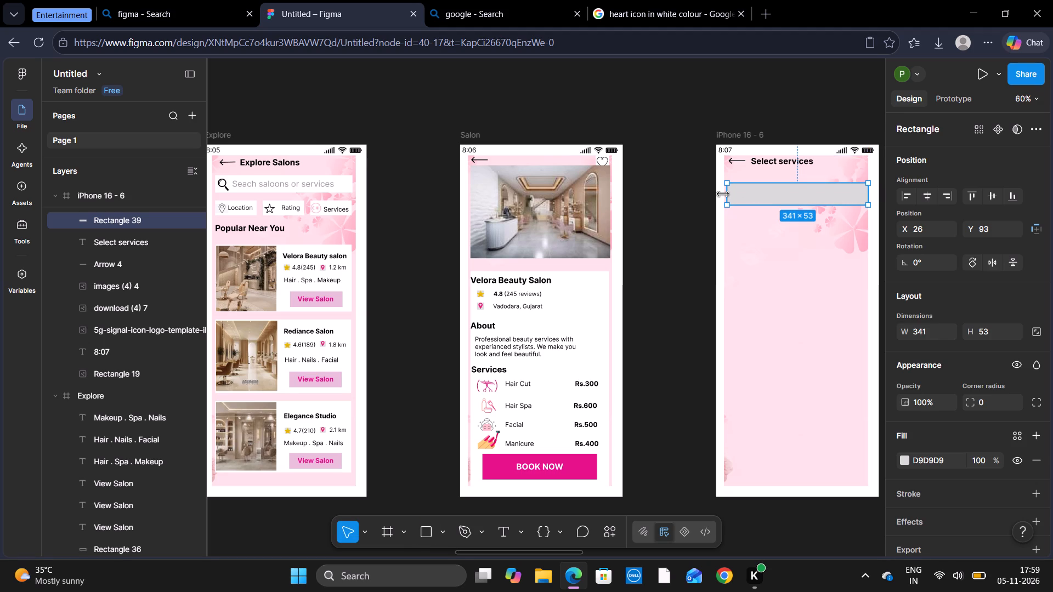
pyautogui.click(723, 193)
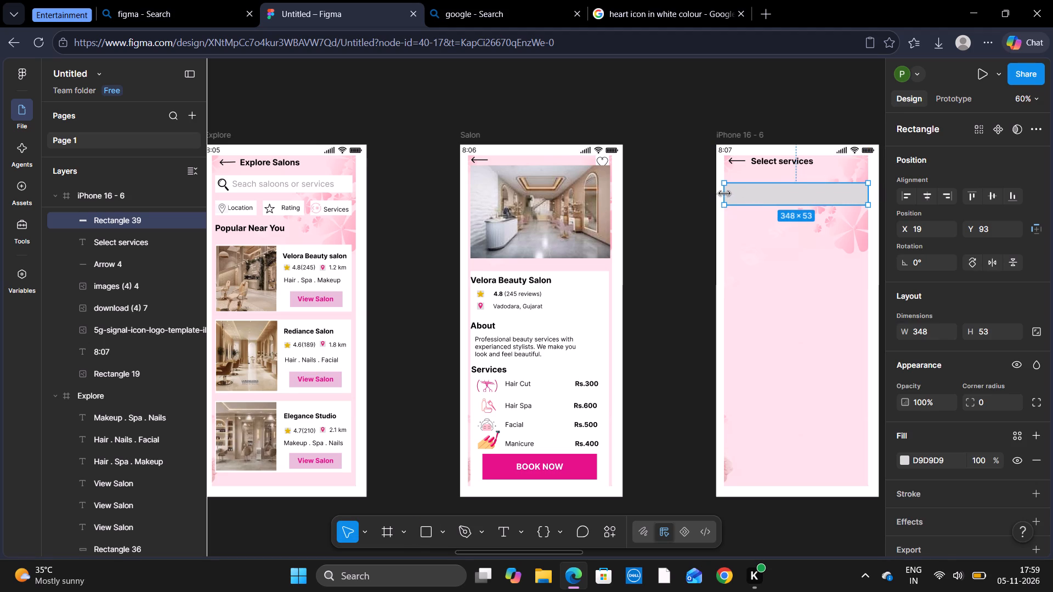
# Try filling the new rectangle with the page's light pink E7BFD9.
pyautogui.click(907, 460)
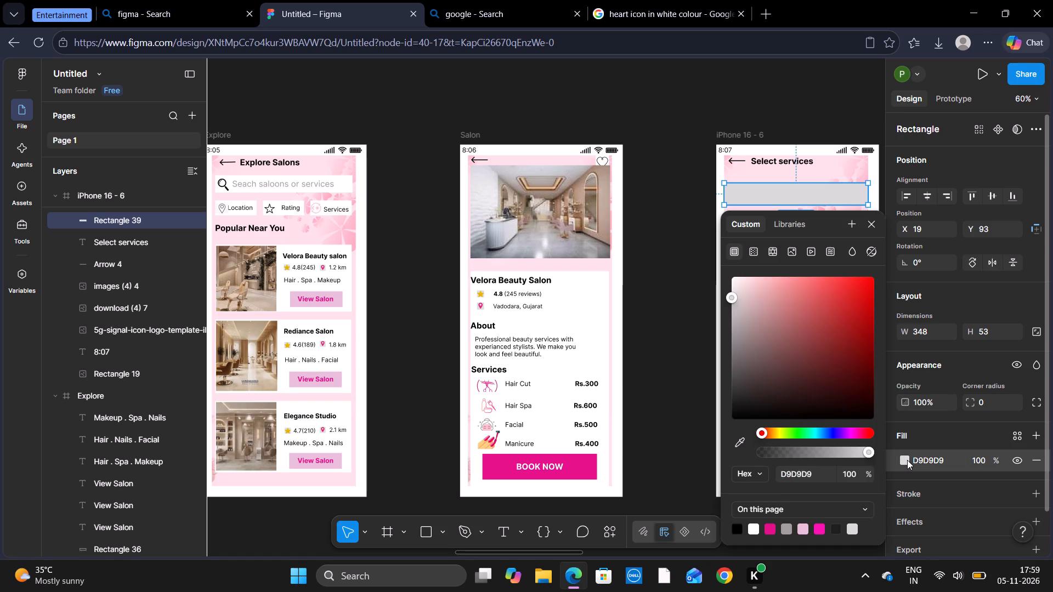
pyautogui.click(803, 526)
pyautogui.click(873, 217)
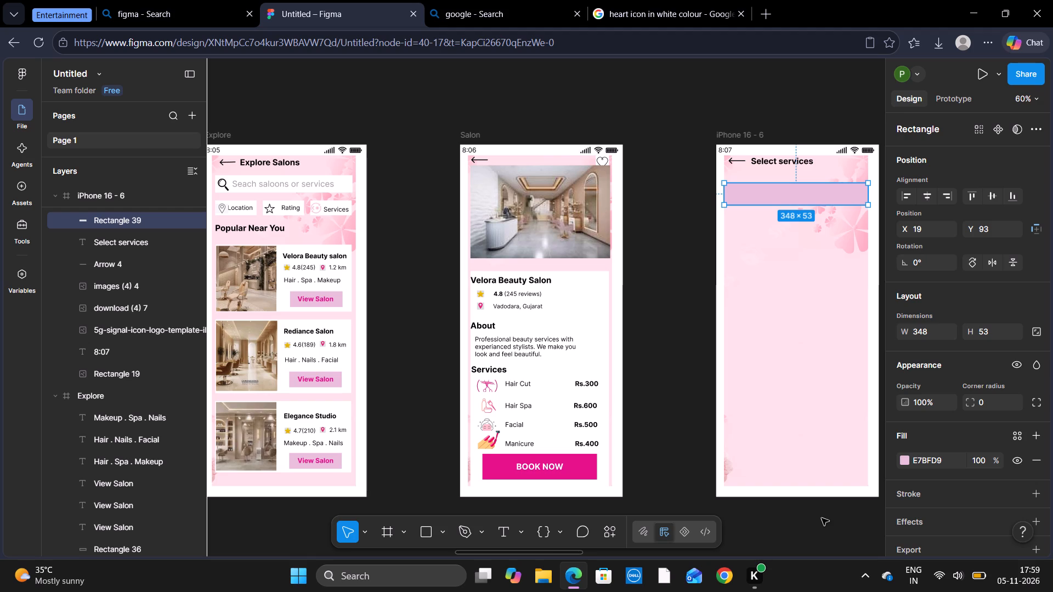
# Fill the wide rectangle below the heading with white FFFFFF.
pyautogui.click(817, 198)
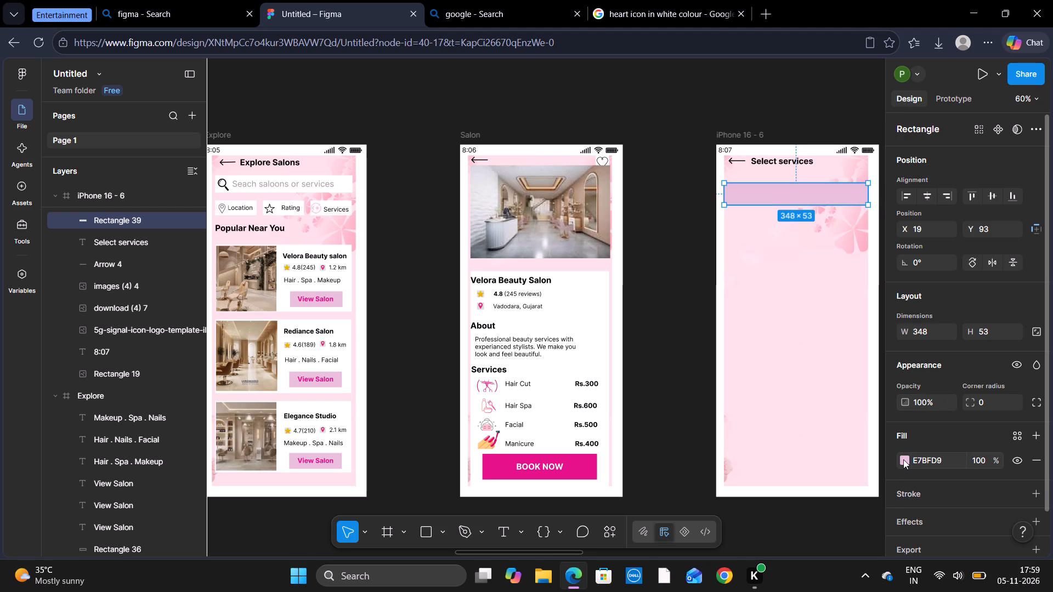
pyautogui.click(903, 459)
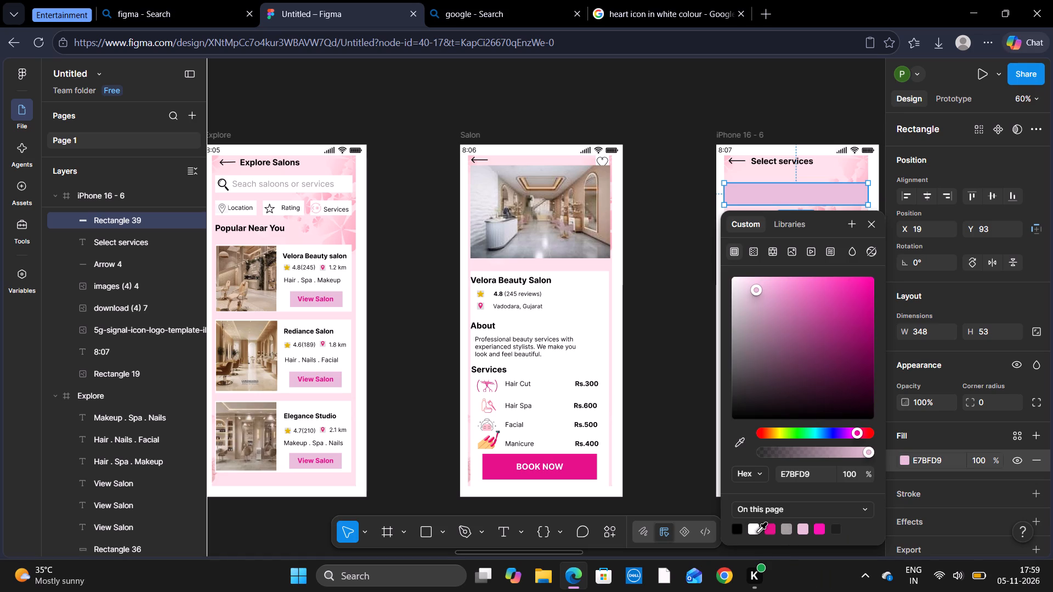
pyautogui.click(757, 532)
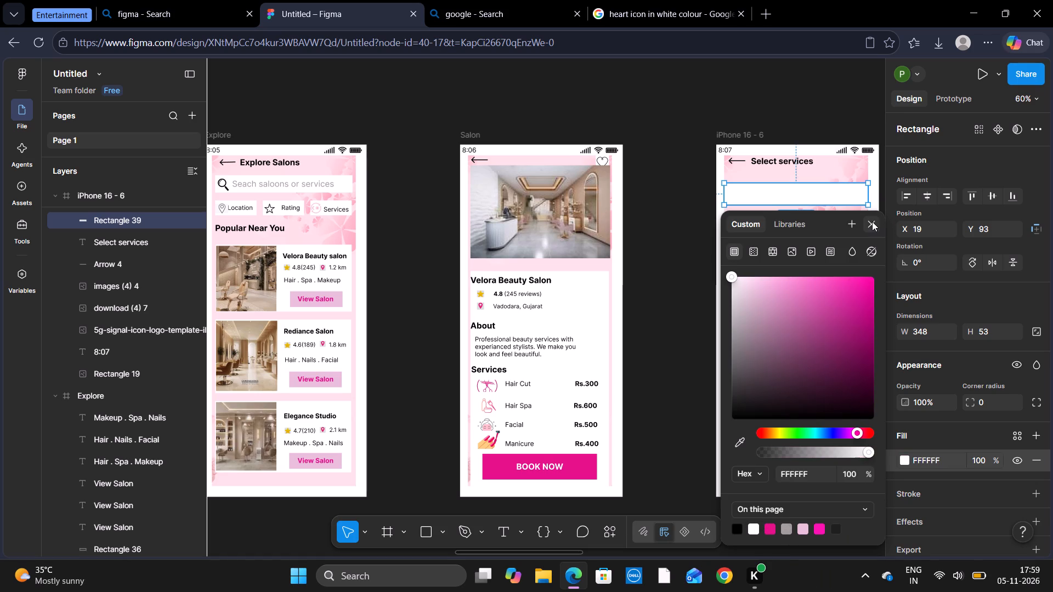
pyautogui.click(872, 221)
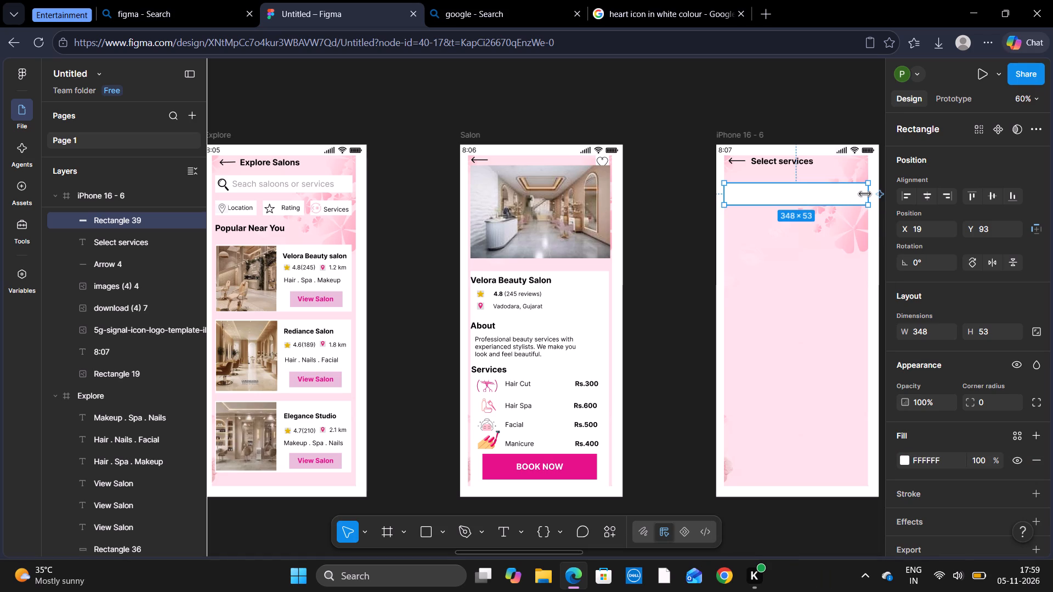
# Resize the white bar to about 335 × 53 and position it at about X 22, Y 91.
pyautogui.moveTo(866, 193); pyautogui.dragTo(864, 194)
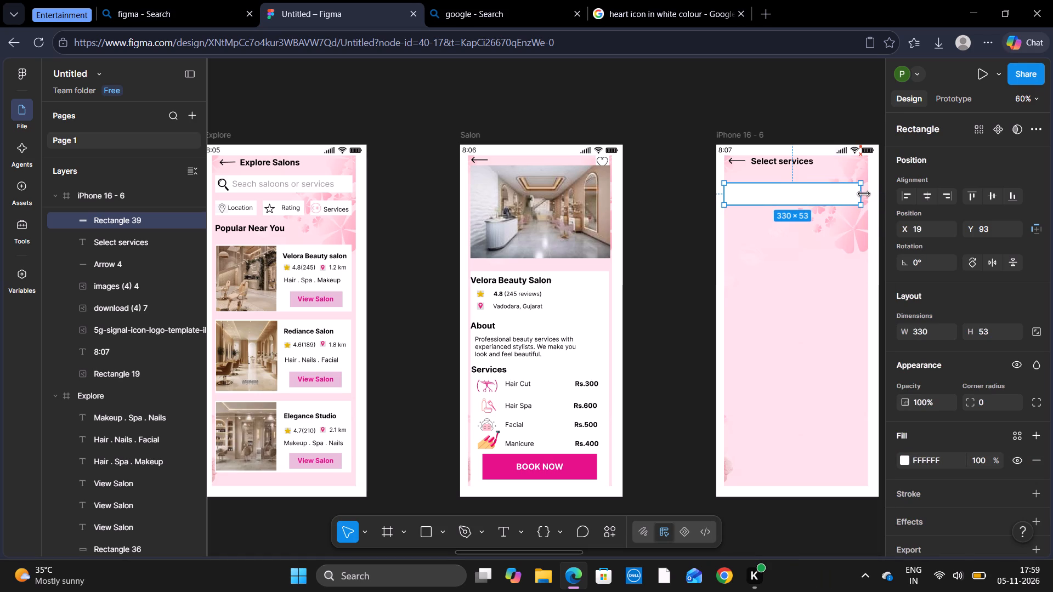
pyautogui.moveTo(864, 194); pyautogui.dragTo(884, 195)
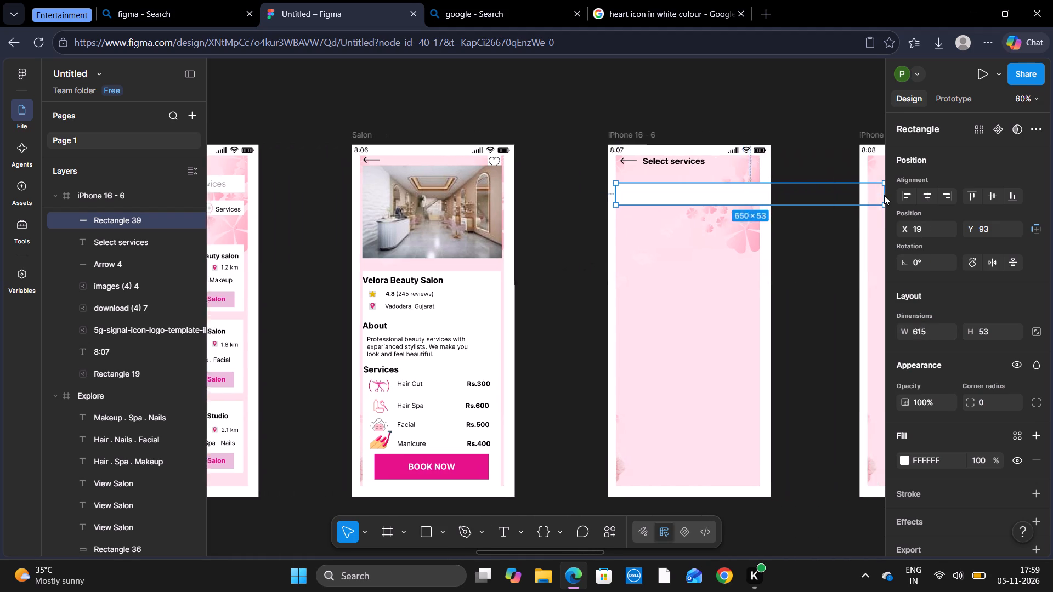
pyautogui.moveTo(884, 195); pyautogui.dragTo(693, 206)
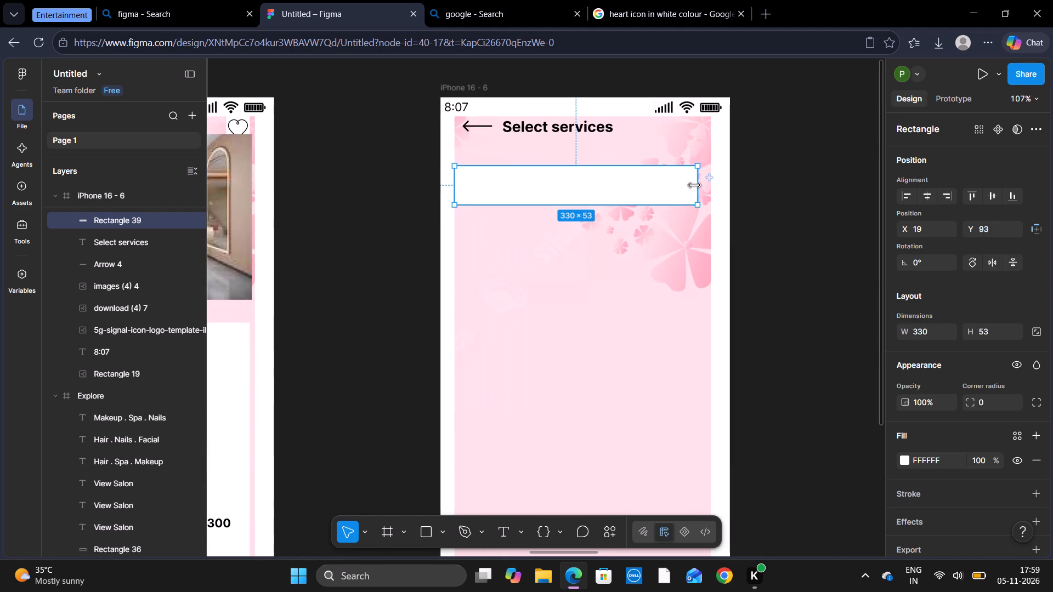
pyautogui.moveTo(695, 185); pyautogui.dragTo(701, 184)
pyautogui.click(668, 182)
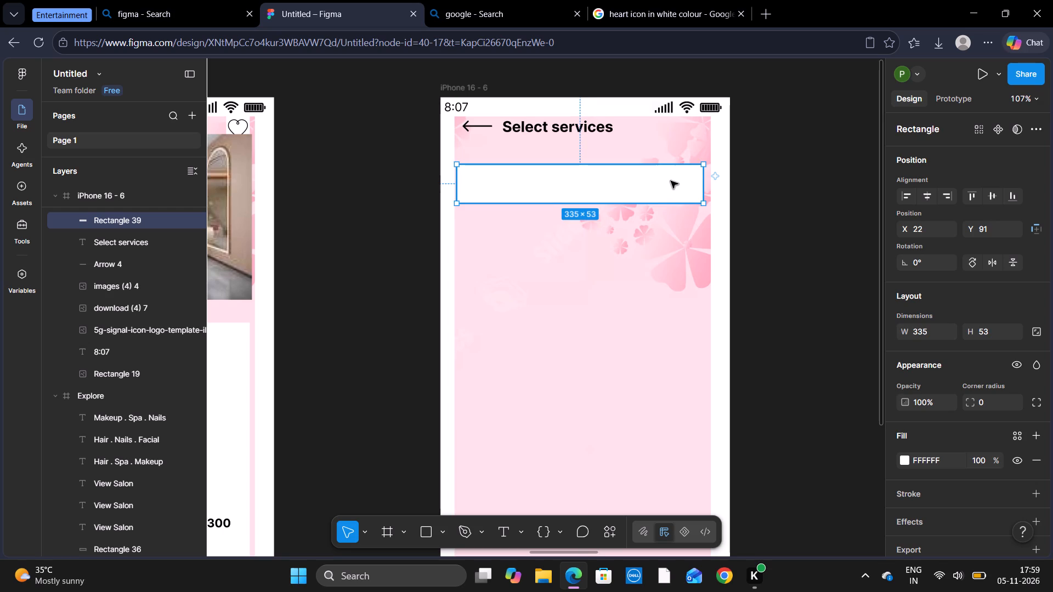
# Duplicate the white bar and move the copy lower on the iPhone 16 - 6 screen, to about X 25, Y 465.
pyautogui.hotkey('ctrl', 'c')
pyautogui.hotkey('ctrl', 'v')
pyautogui.moveTo(671, 181); pyautogui.dragTo(665, 225)
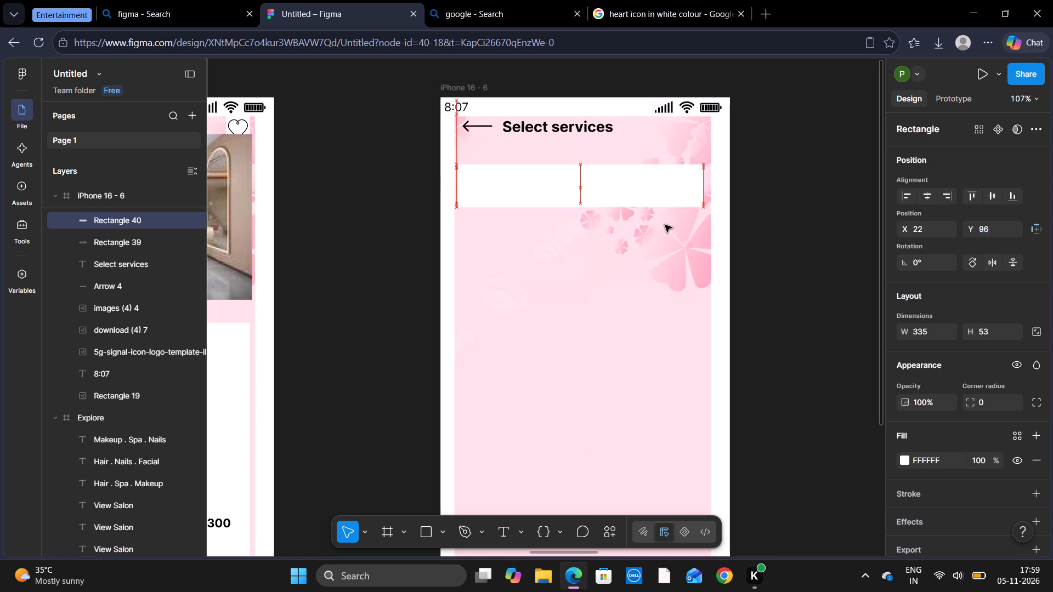
pyautogui.moveTo(665, 225); pyautogui.dragTo(676, 456)
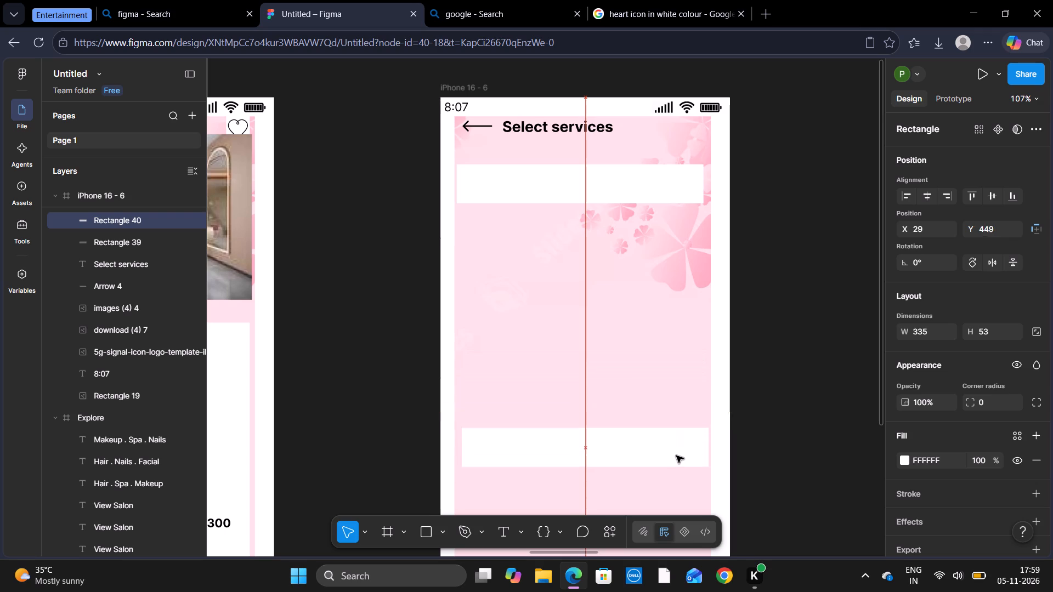
pyautogui.moveTo(676, 456); pyautogui.dragTo(672, 457)
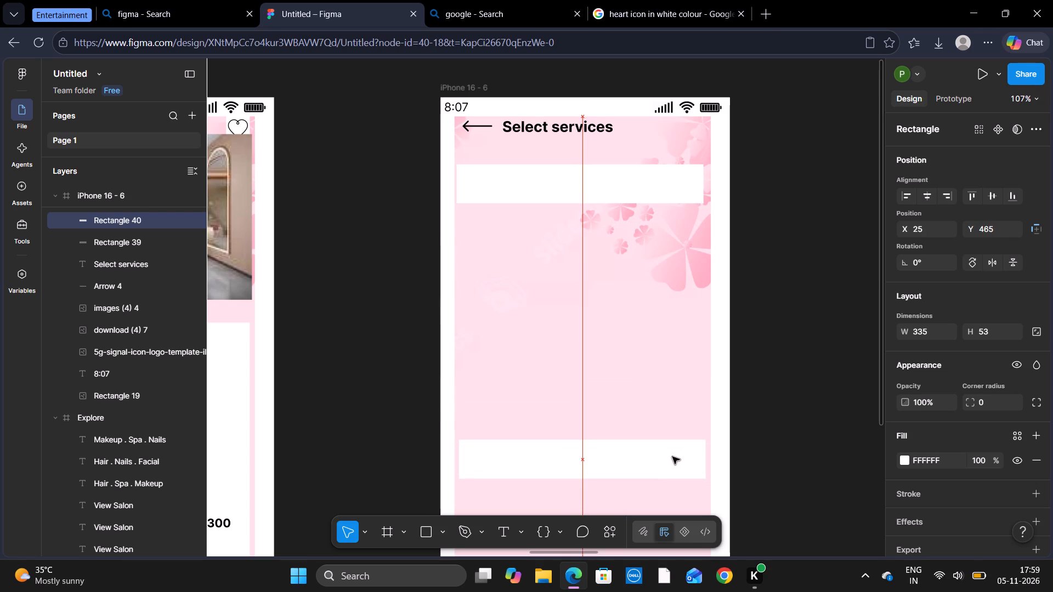
pyautogui.moveTo(672, 457); pyautogui.dragTo(673, 456)
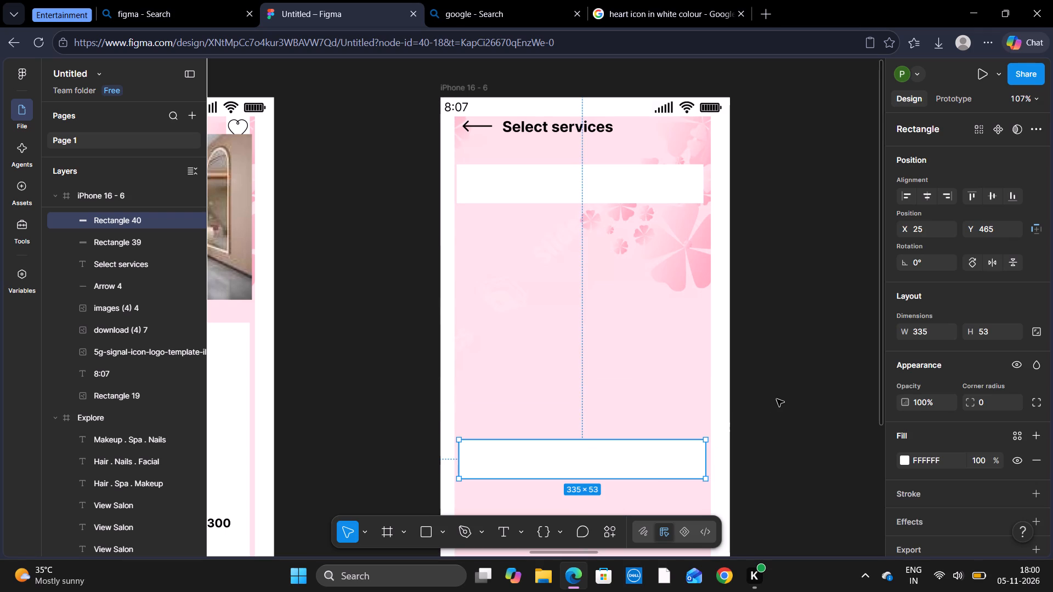
pyautogui.click(777, 399)
# Draw a small box about 39 × 38 below the upper white bar, at about X 38, Y 181.
pyautogui.scroll(-1, 777, 399)
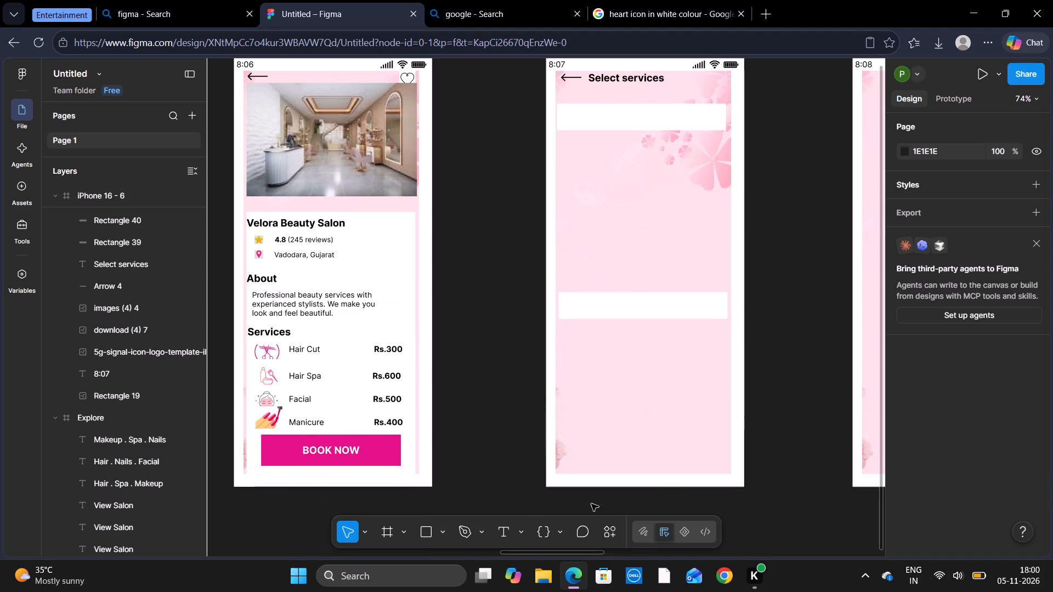
pyautogui.click(434, 526)
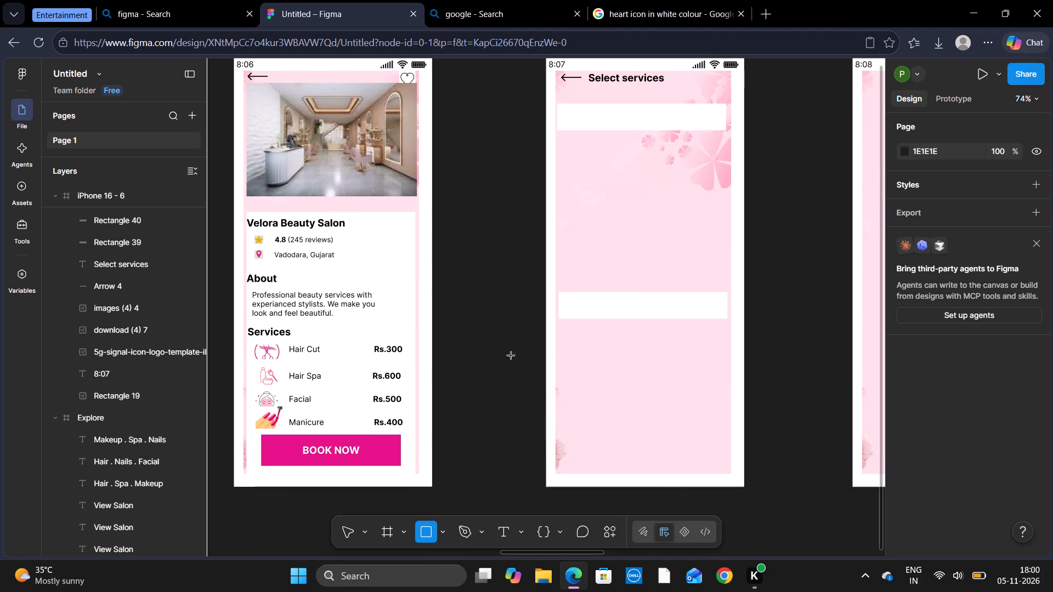
pyautogui.moveTo(565, 149); pyautogui.dragTo(584, 168)
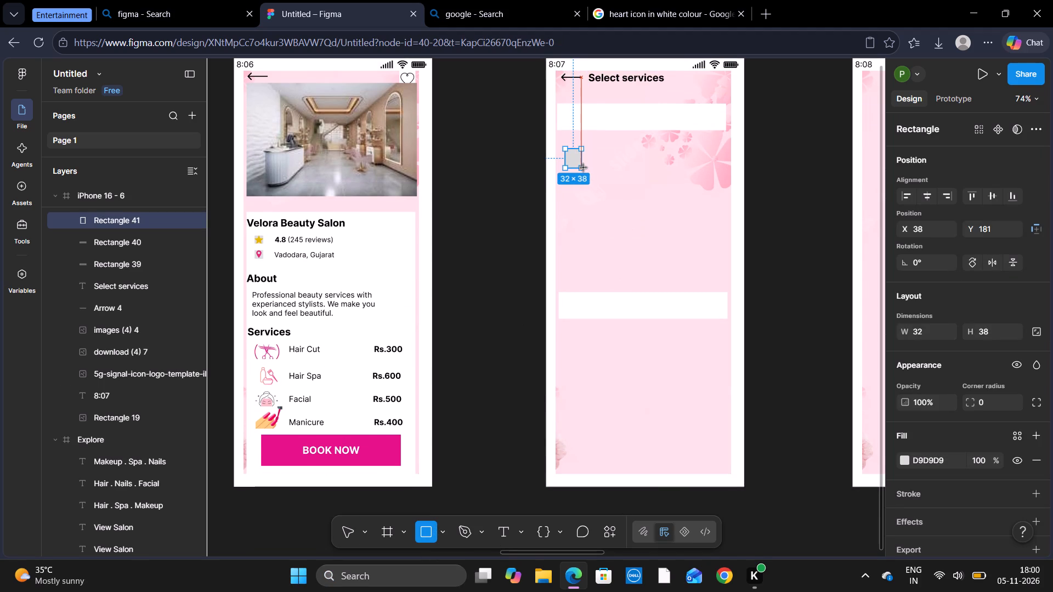
pyautogui.moveTo(584, 168); pyautogui.dragTo(585, 168)
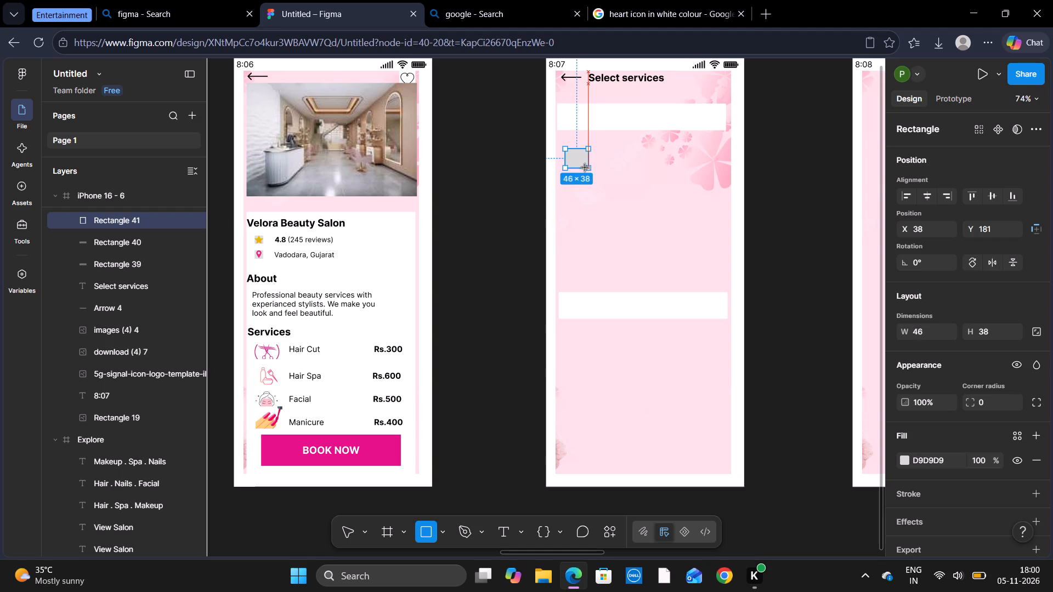
pyautogui.moveTo(585, 168); pyautogui.dragTo(584, 168)
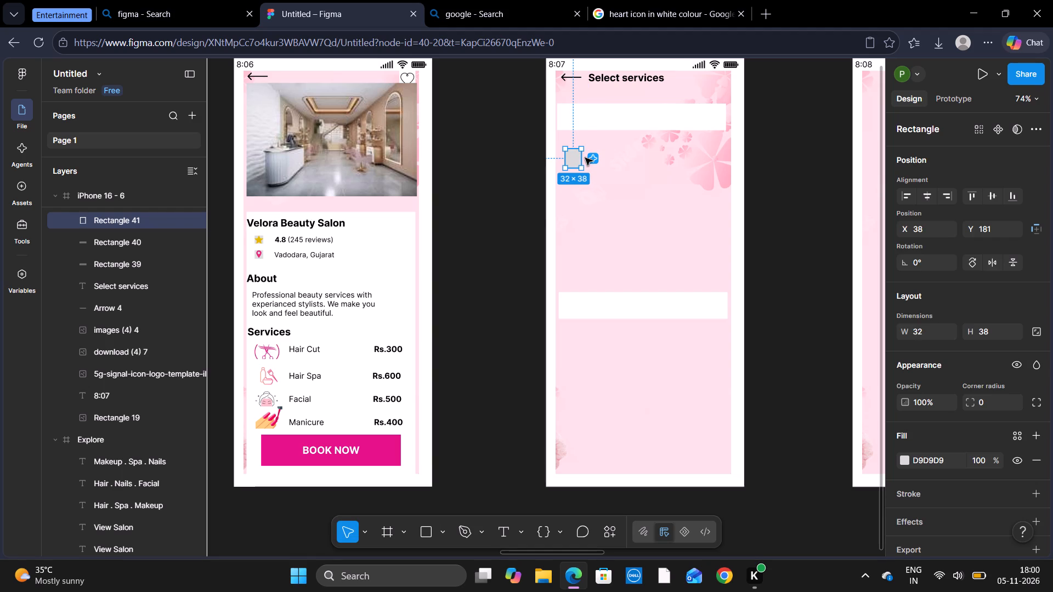
pyautogui.click(582, 158)
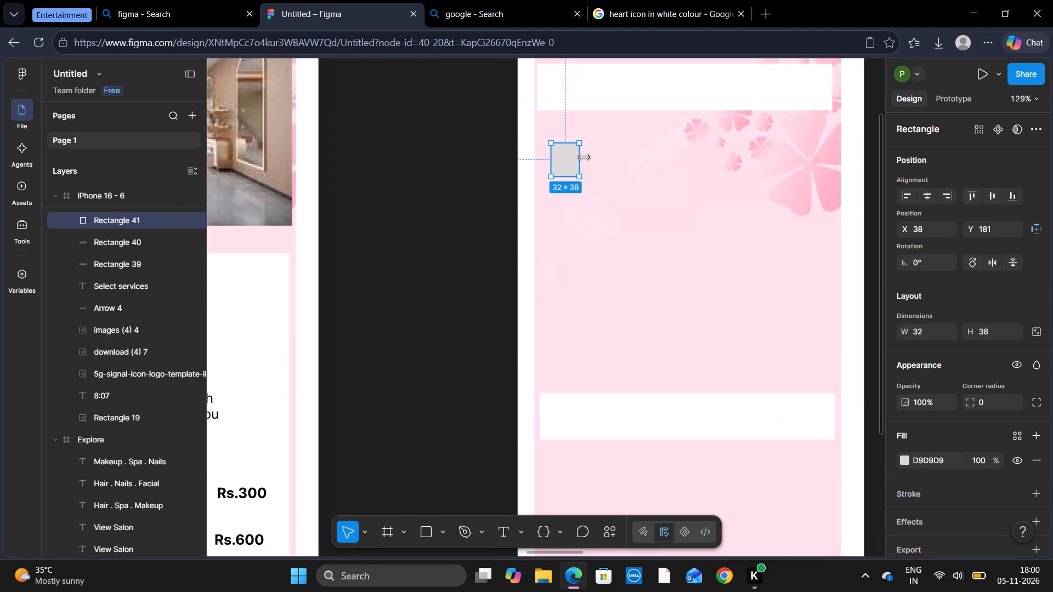
pyautogui.moveTo(577, 157); pyautogui.dragTo(583, 156)
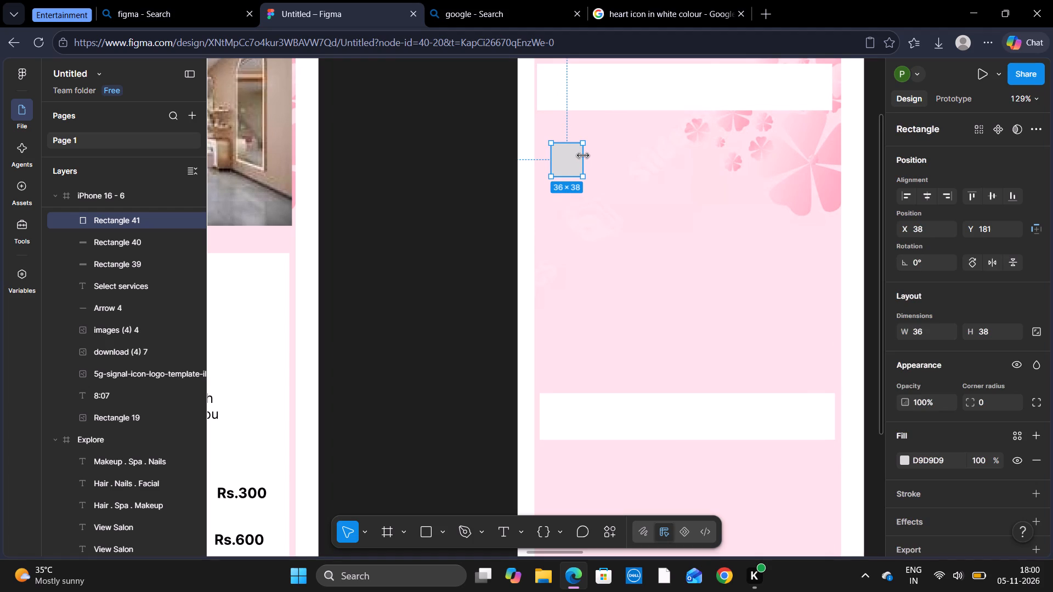
pyautogui.moveTo(583, 156); pyautogui.dragTo(583, 155)
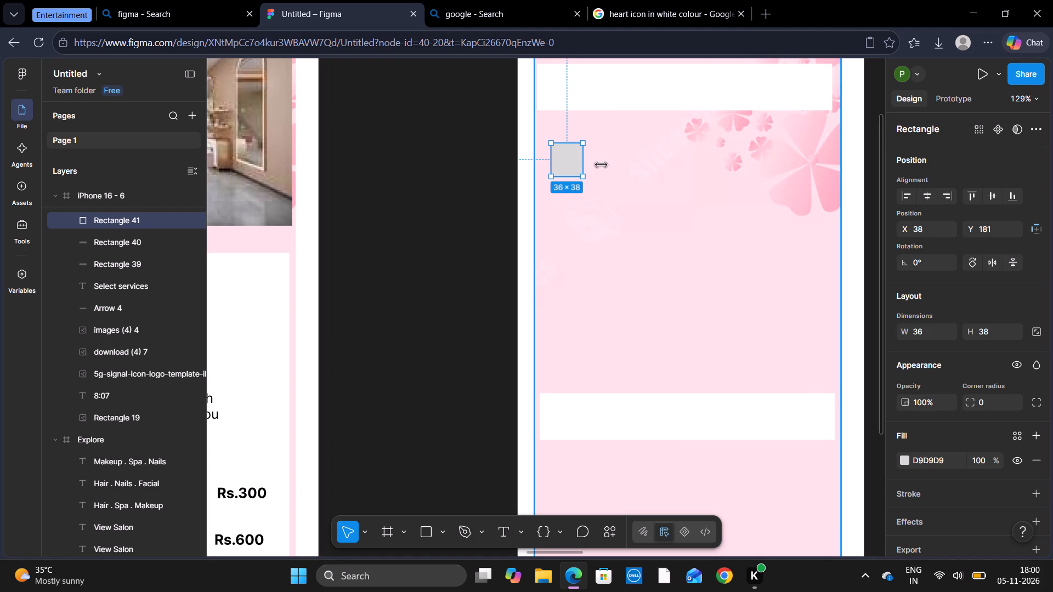
pyautogui.click(582, 161)
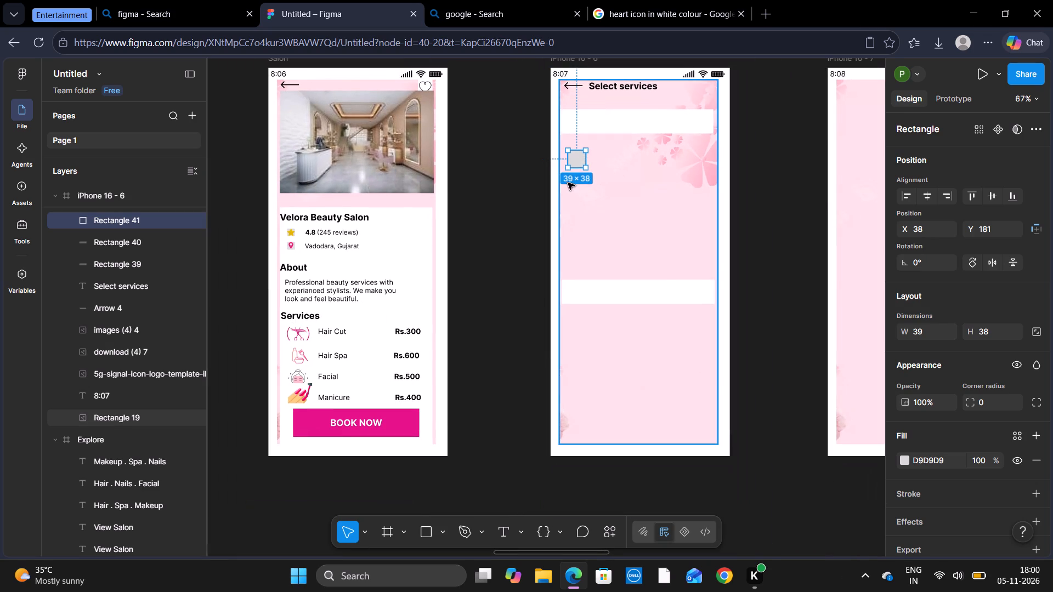
# Fill the small box below the upper bar with white FFFFFF.
pyautogui.click(577, 157)
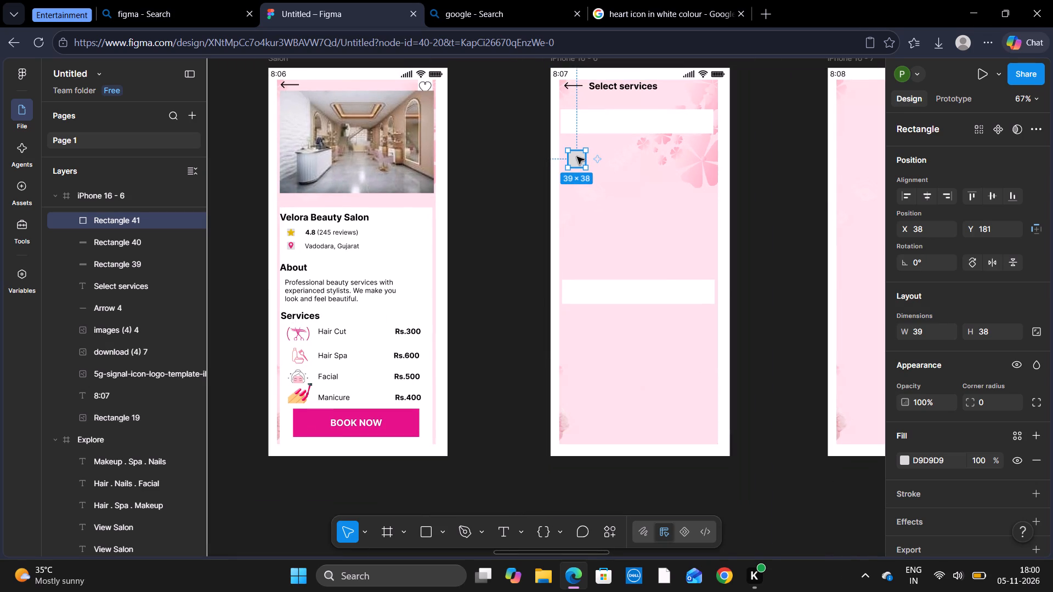
pyautogui.click(903, 459)
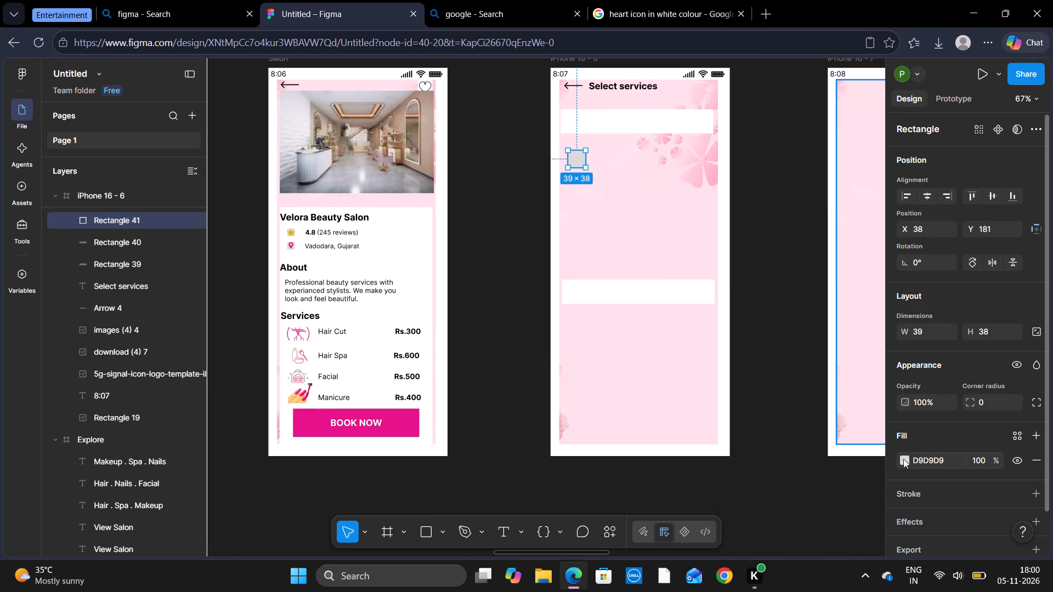
pyautogui.click(755, 526)
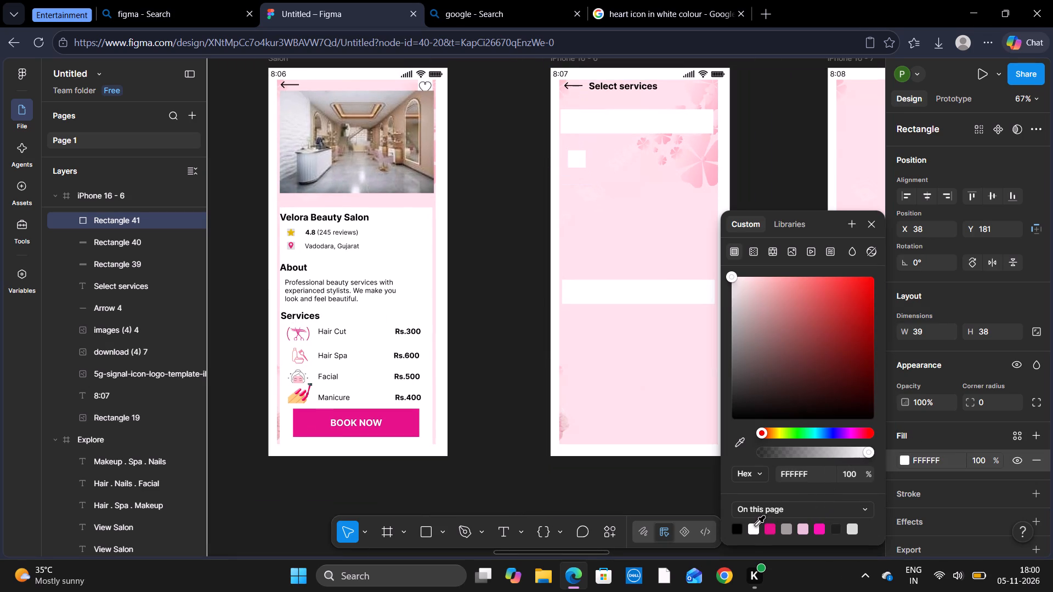
pyautogui.click(877, 221)
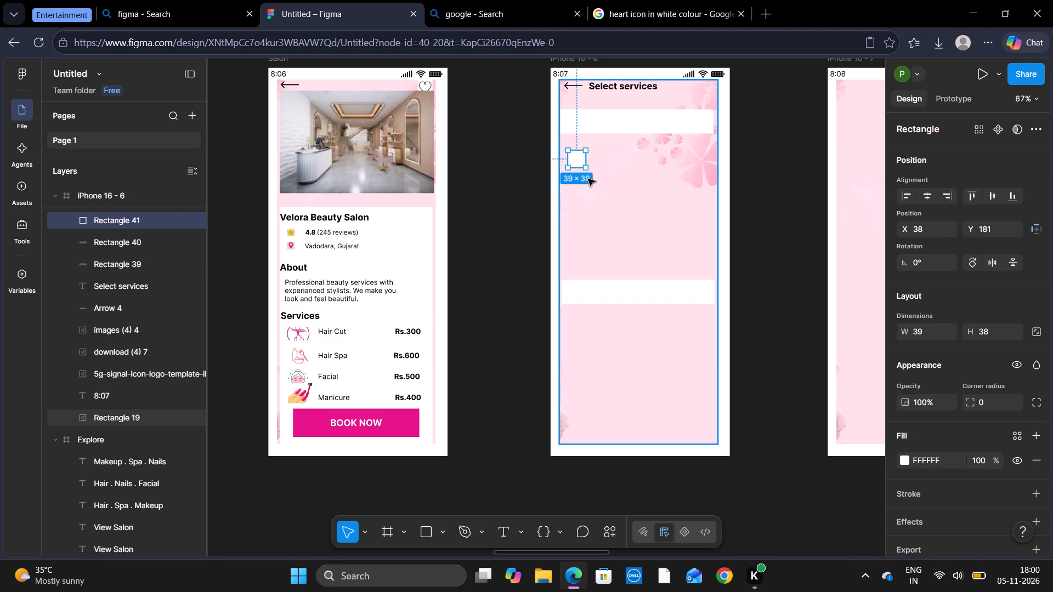
# Duplicate the small white box twice in a column below it, at about X 38, Y 286 and X 39, Y 388.
pyautogui.click(581, 157)
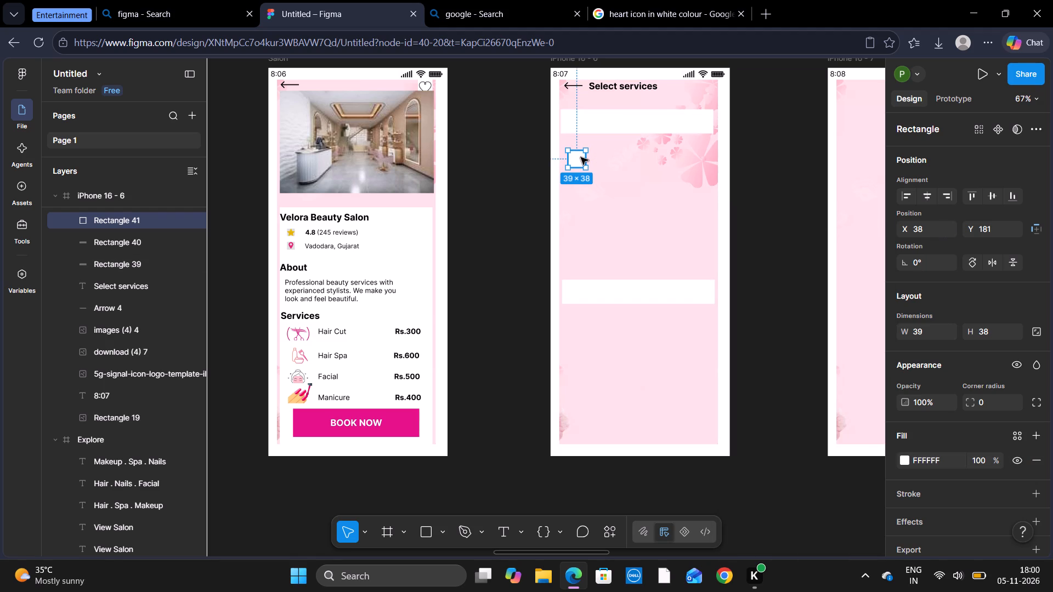
pyautogui.hotkey('ctrl', 'c')
pyautogui.hotkey('ctrl', 'v')
pyautogui.moveTo(581, 157); pyautogui.dragTo(579, 204)
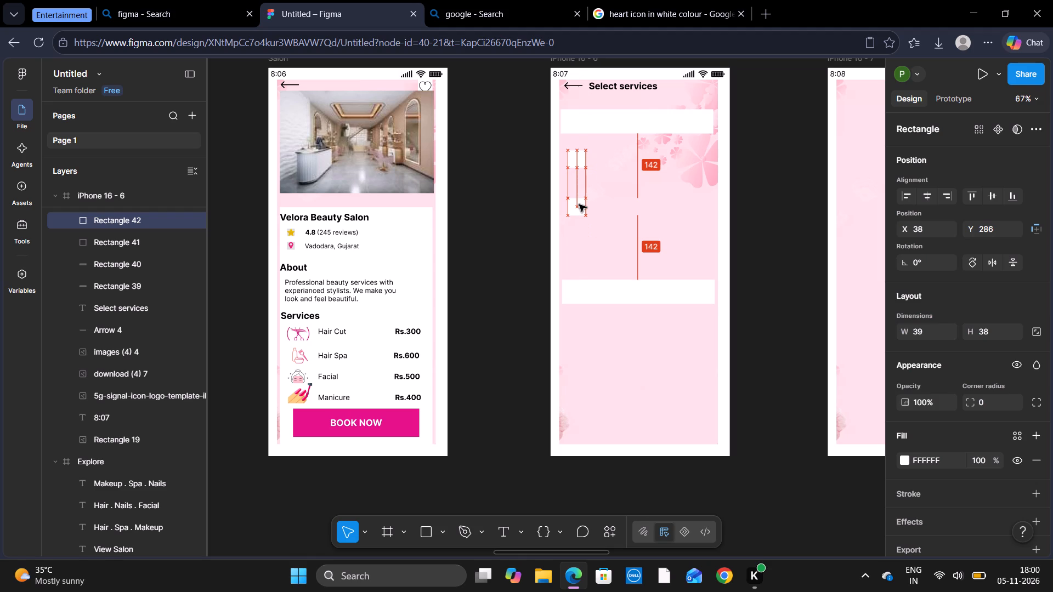
pyautogui.moveTo(579, 204); pyautogui.dragTo(580, 203)
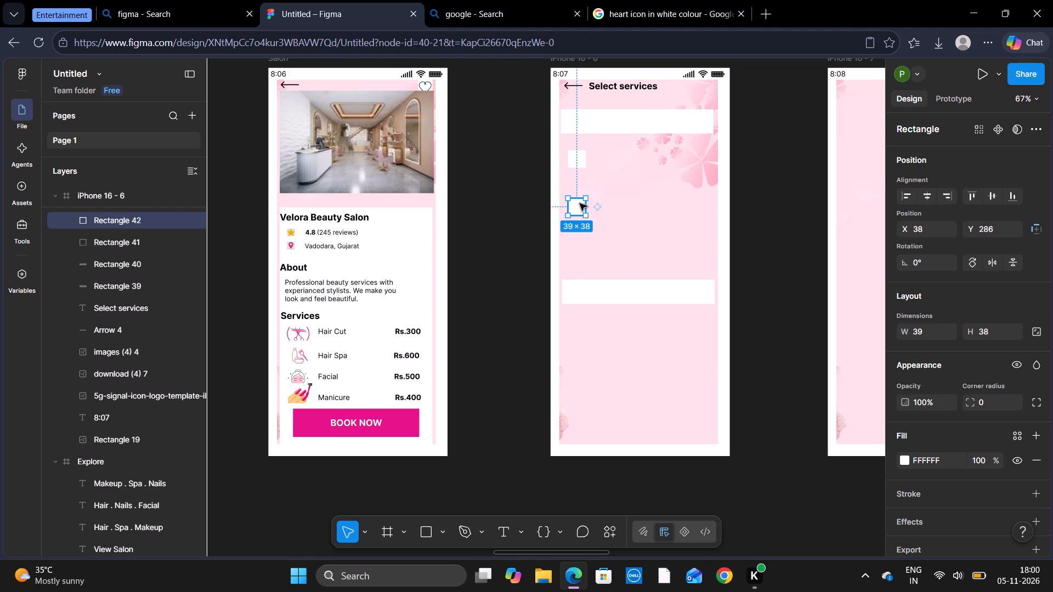
pyautogui.hotkey('ctrl', 'v')
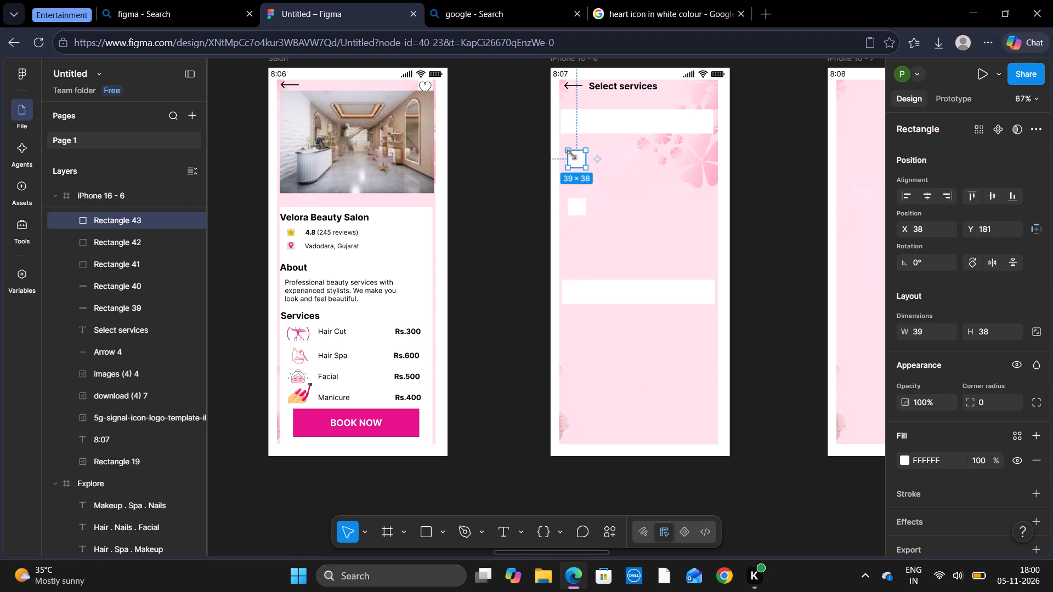
pyautogui.moveTo(577, 155); pyautogui.dragTo(578, 248)
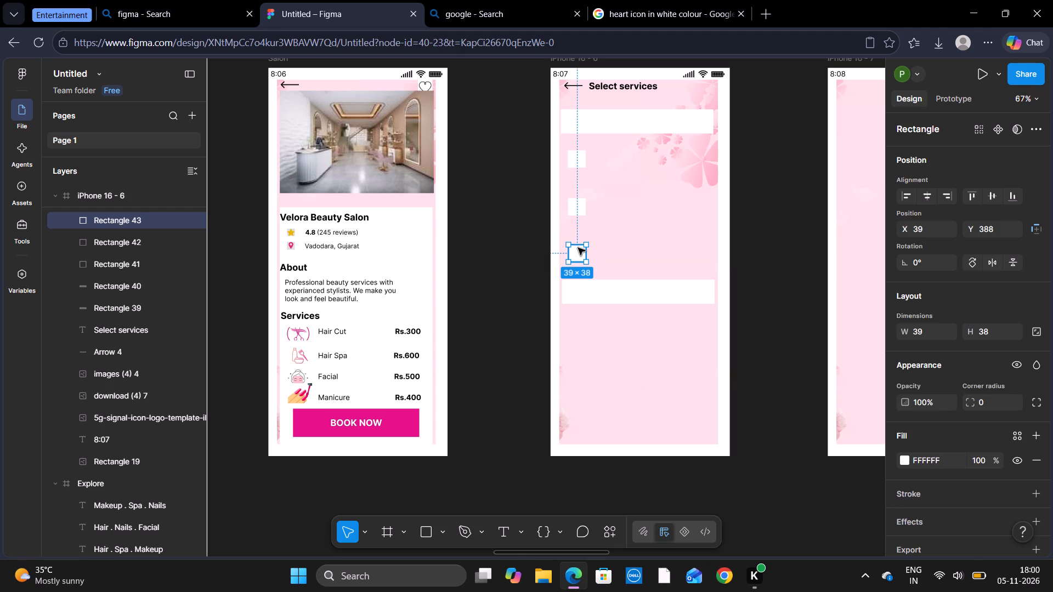
# Make another copy of the small white box and park it on the canvas between the Salon and iPhone 16 - 6 frames.
pyautogui.hotkey('ctrl', 'v')
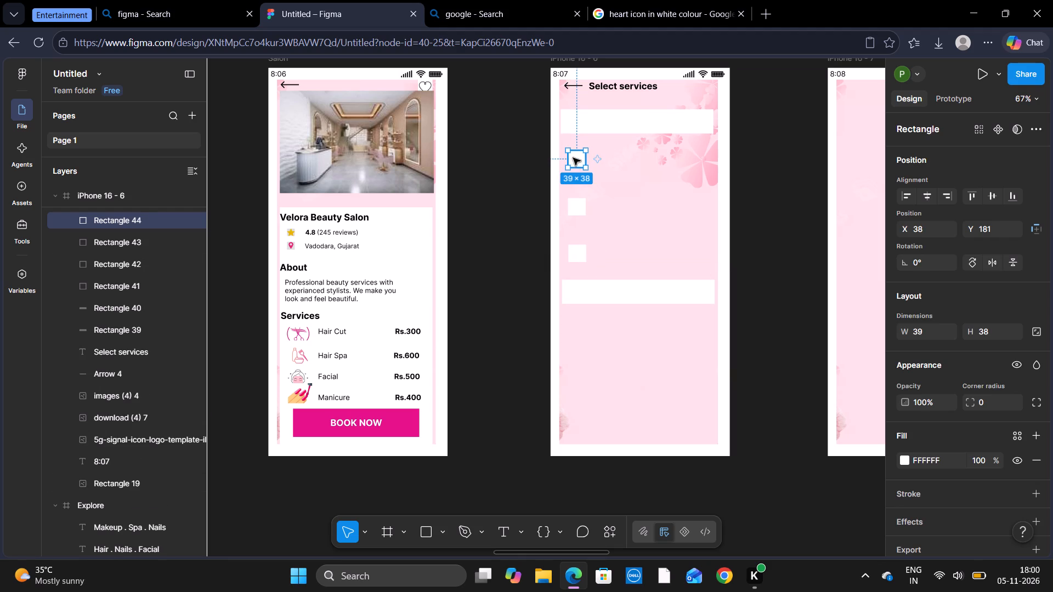
pyautogui.moveTo(573, 158); pyautogui.dragTo(575, 326)
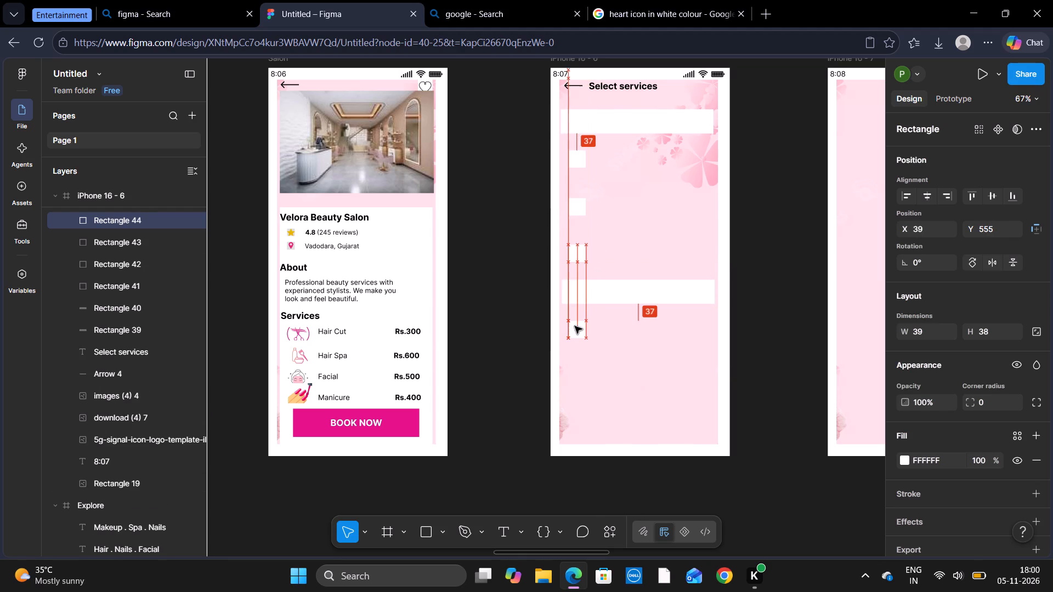
pyautogui.moveTo(575, 326); pyautogui.dragTo(511, 266)
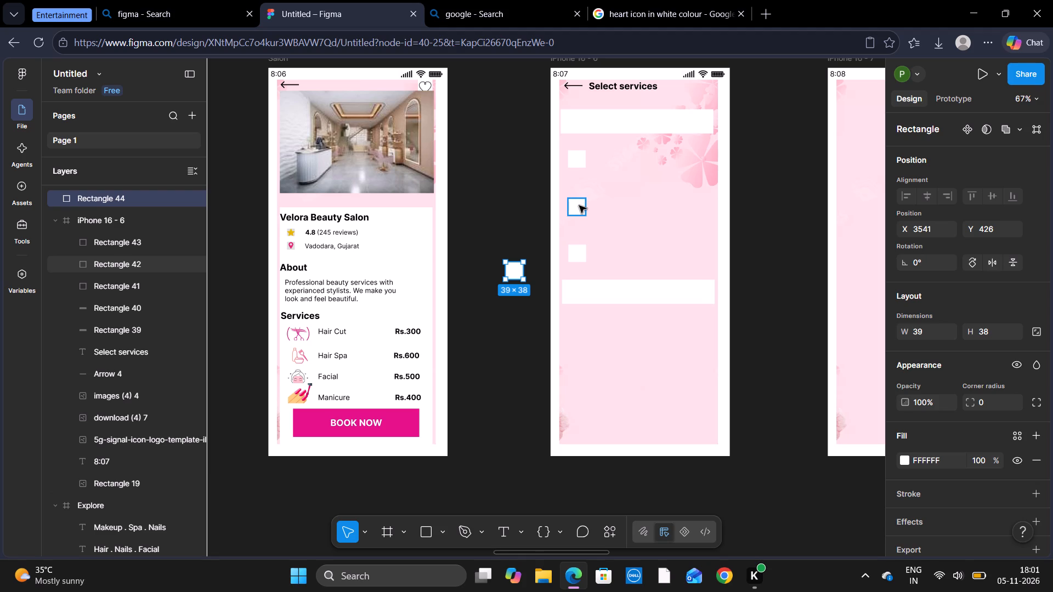
# Tighten the box column by moving the second box up to about Y 256 and the third to about X 39, Y 331.
pyautogui.moveTo(579, 206); pyautogui.dragTo(579, 198)
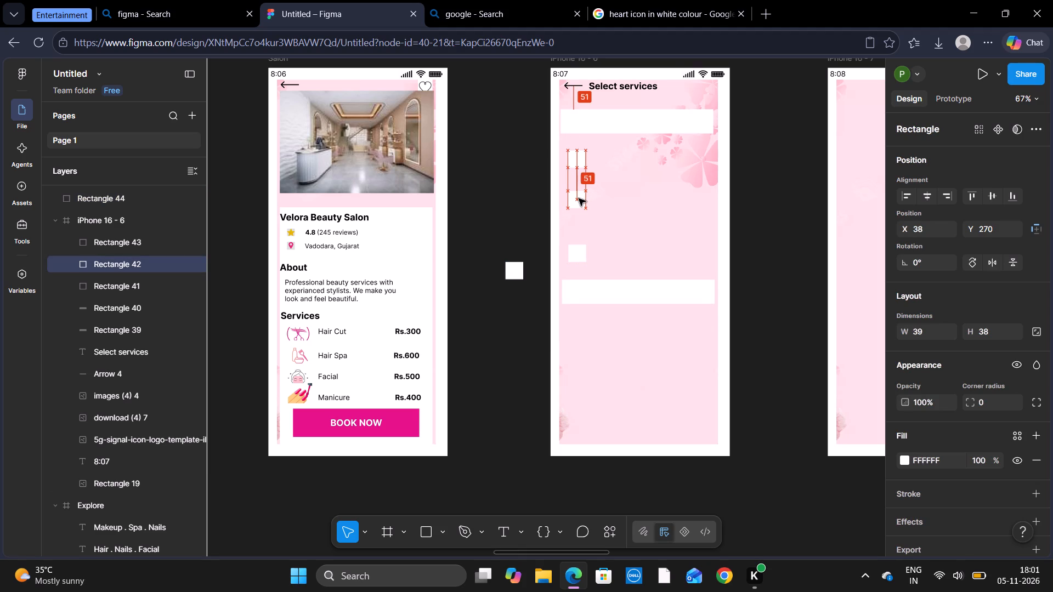
pyautogui.moveTo(579, 198); pyautogui.dragTo(578, 197)
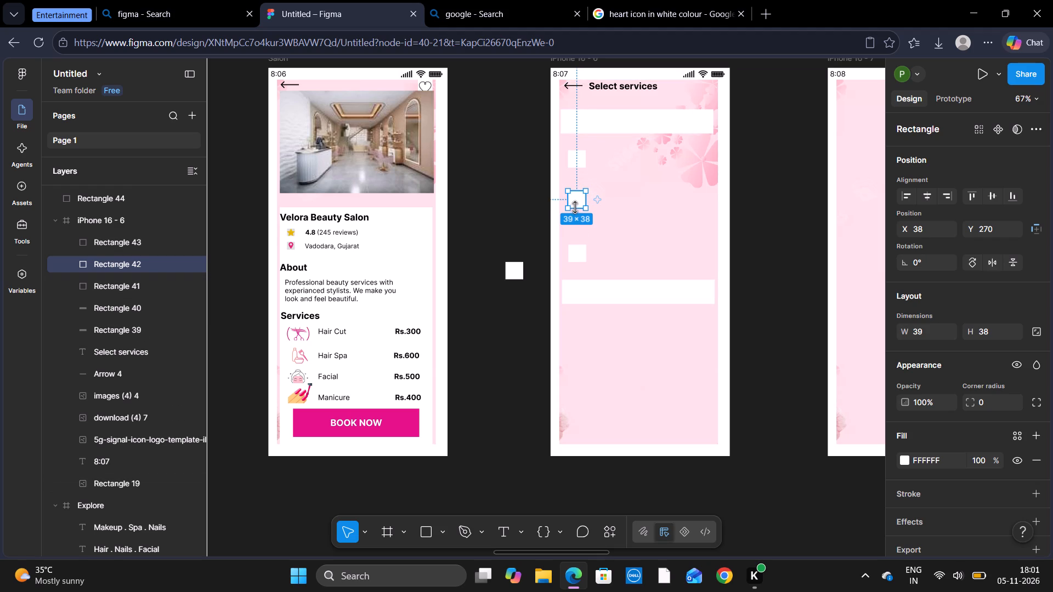
pyautogui.moveTo(575, 200); pyautogui.dragTo(575, 196)
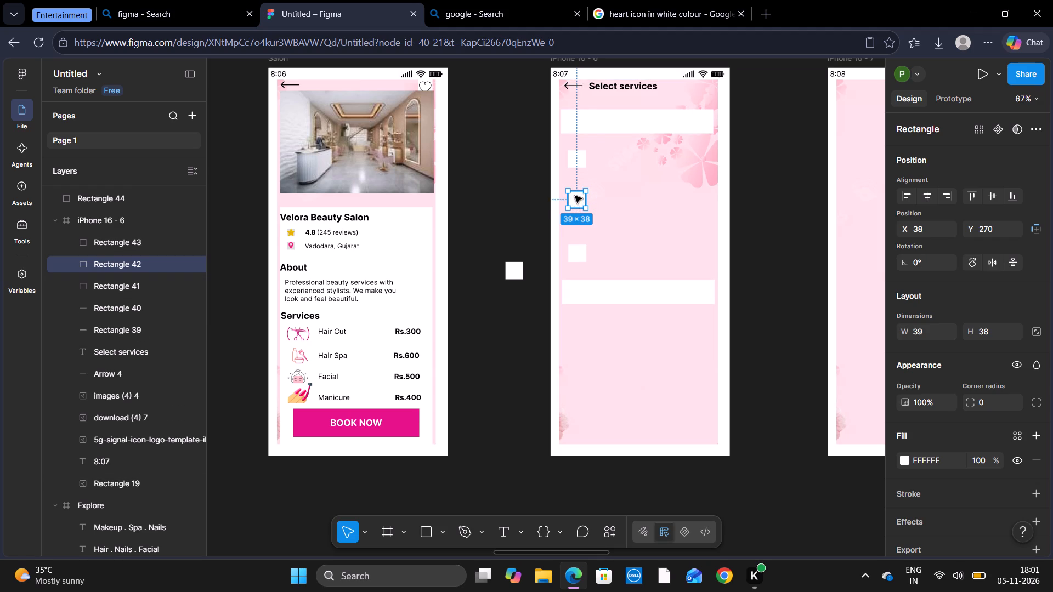
pyautogui.moveTo(575, 196); pyautogui.dragTo(575, 192)
pyautogui.click(575, 192)
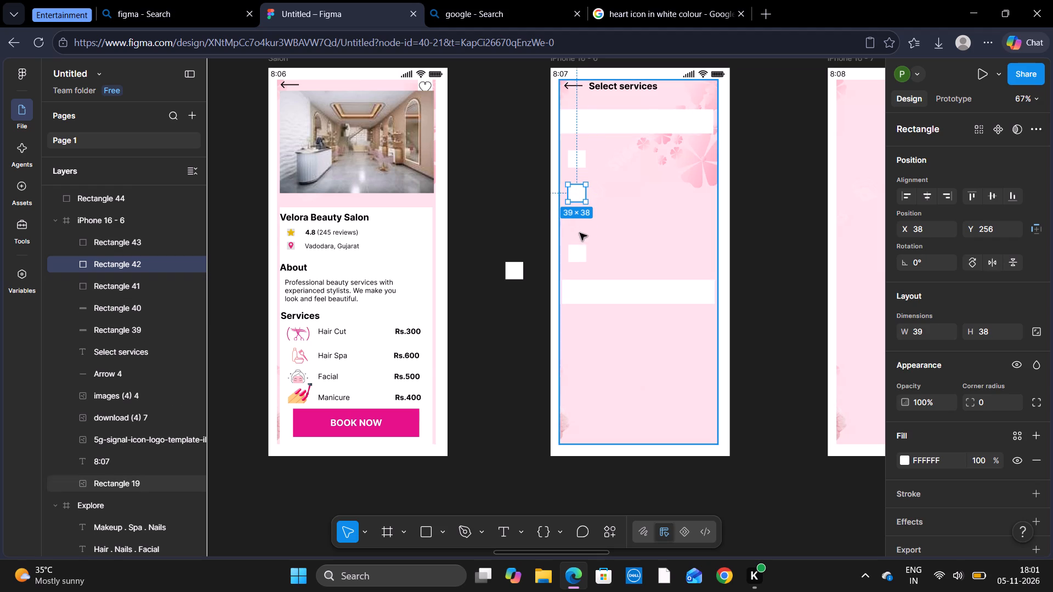
pyautogui.moveTo(578, 251); pyautogui.dragTo(576, 227)
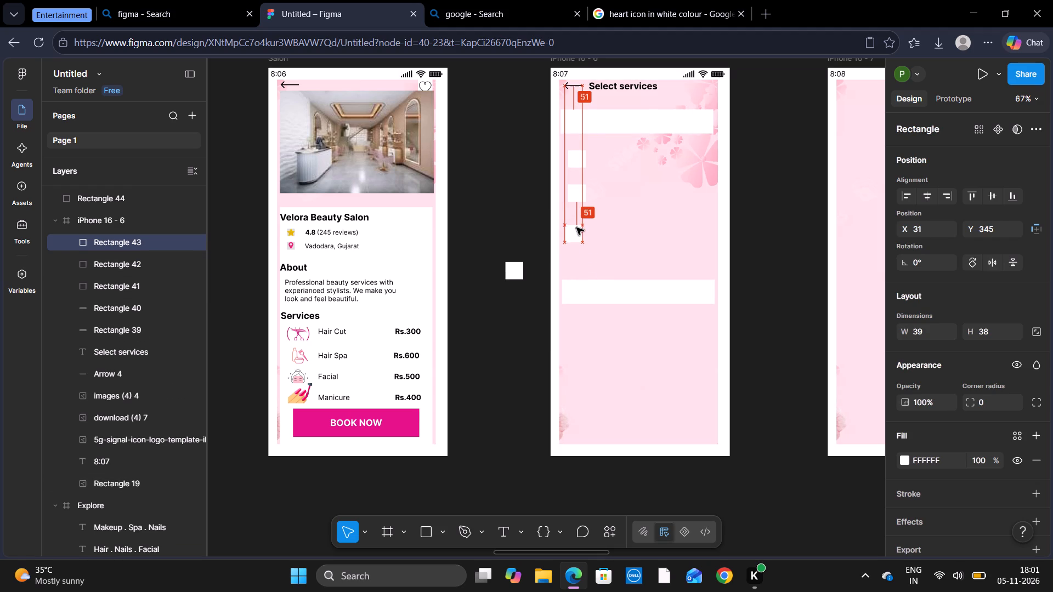
pyautogui.moveTo(576, 227); pyautogui.dragTo(578, 226)
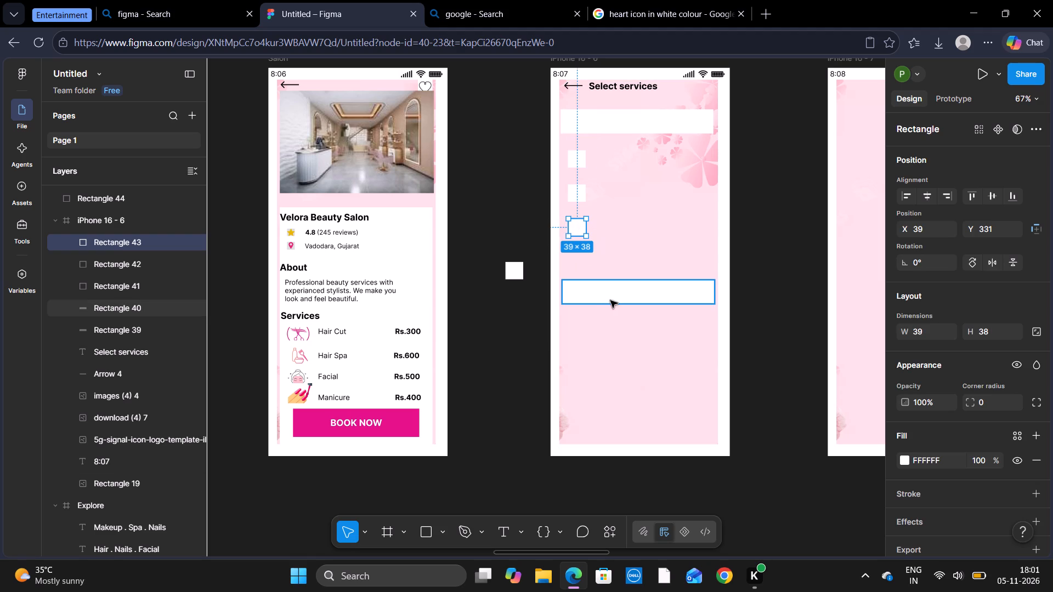
# Move the lower white bar up to X 25, Y 406, spaced evenly below the three boxes.
pyautogui.moveTo(610, 298); pyautogui.dragTo(606, 274)
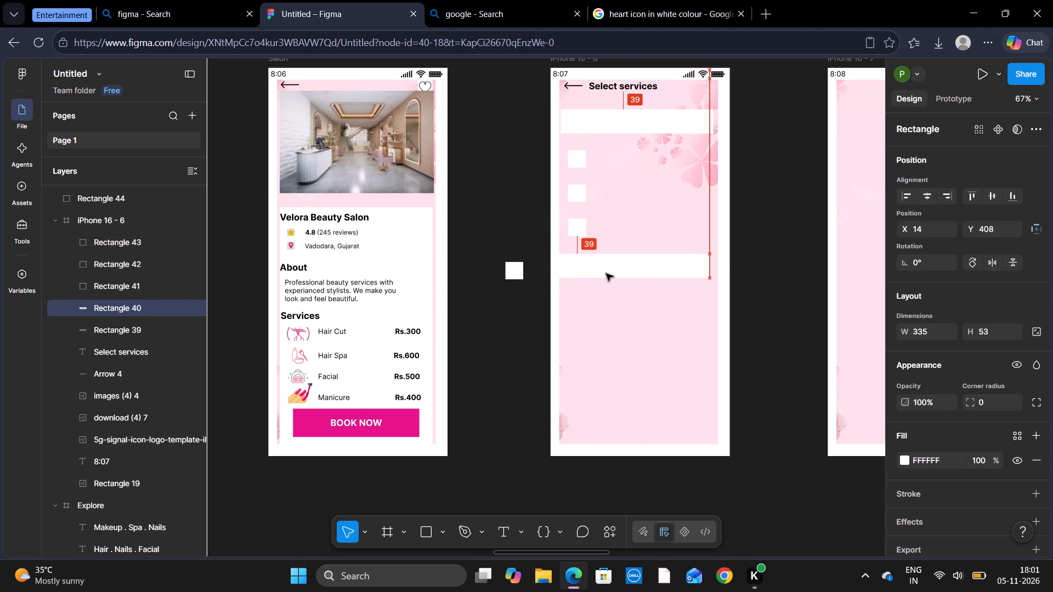
pyautogui.moveTo(606, 274); pyautogui.dragTo(610, 271)
pyautogui.click(610, 271)
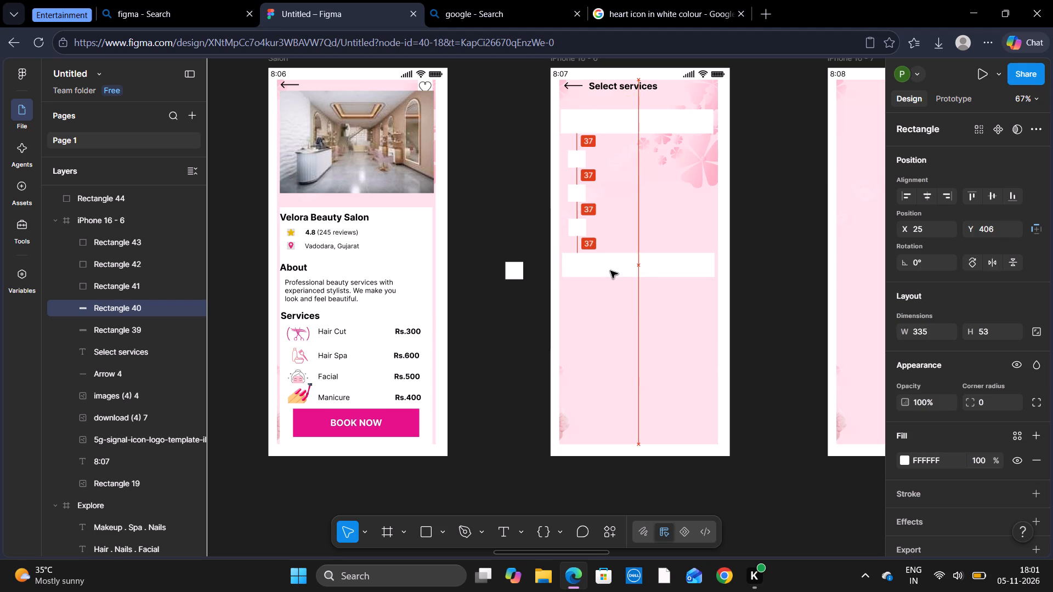
pyautogui.click(735, 272)
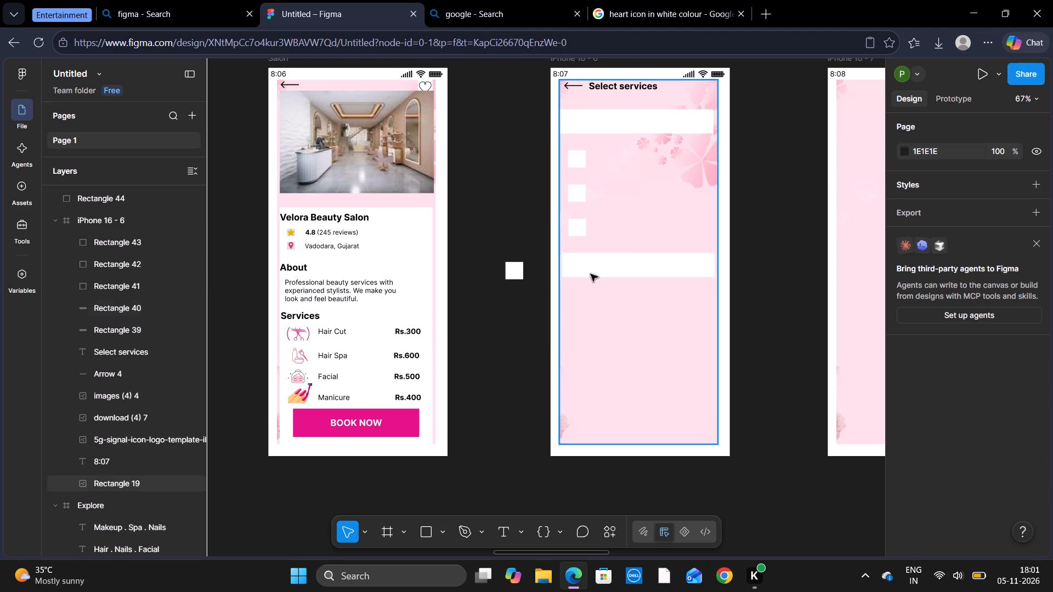
# Move the parked white box into iPhone 16 - 6 below the lower bar, at about X 50, Y 496.
pyautogui.moveTo(519, 272); pyautogui.dragTo(583, 295)
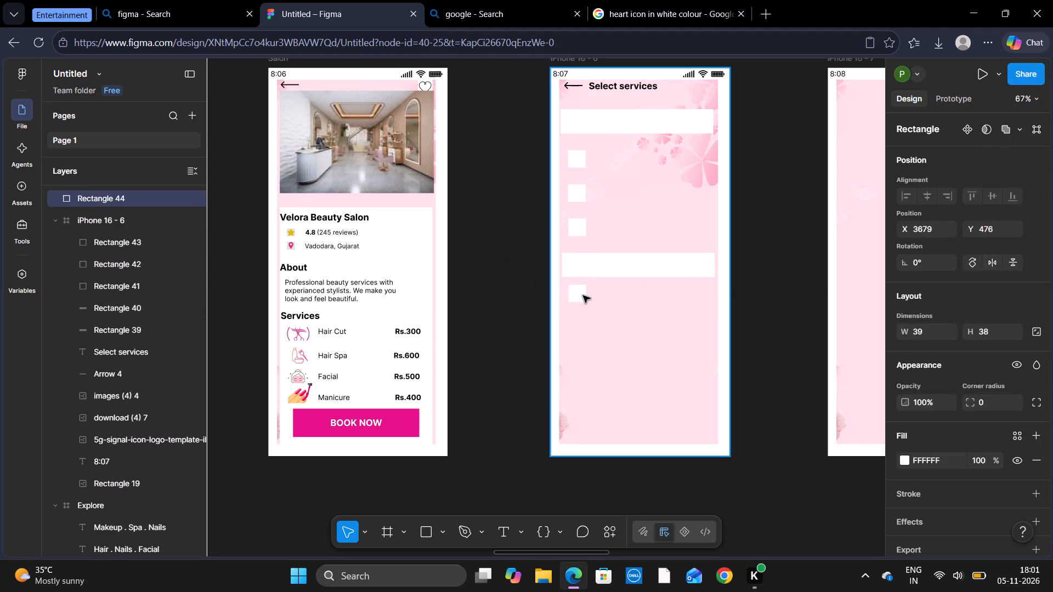
pyautogui.moveTo(583, 295); pyautogui.dragTo(587, 303)
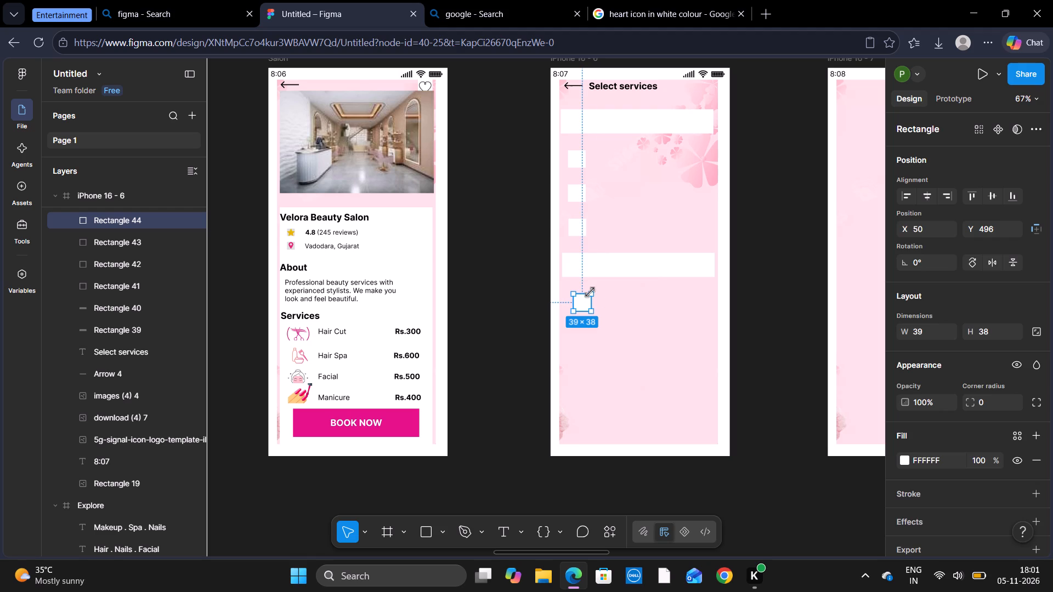
# Add two more copies of the small box beneath the one under the lower bar, at about X 50, Y 571 and Y 646.
pyautogui.hotkey('ctrl', 'v')
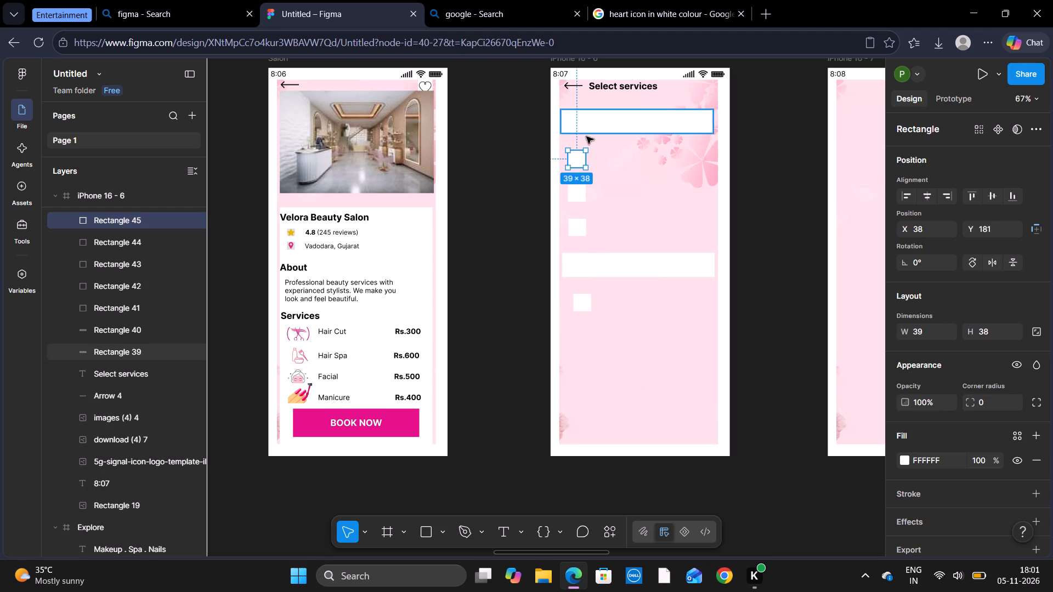
pyautogui.moveTo(578, 156); pyautogui.dragTo(583, 369)
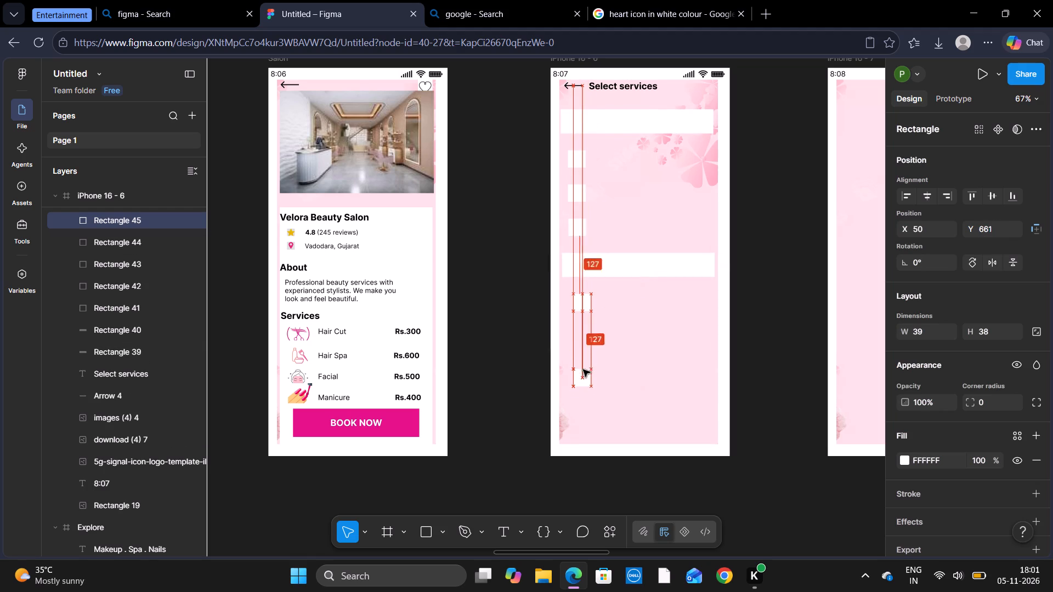
pyautogui.moveTo(583, 369); pyautogui.dragTo(584, 328)
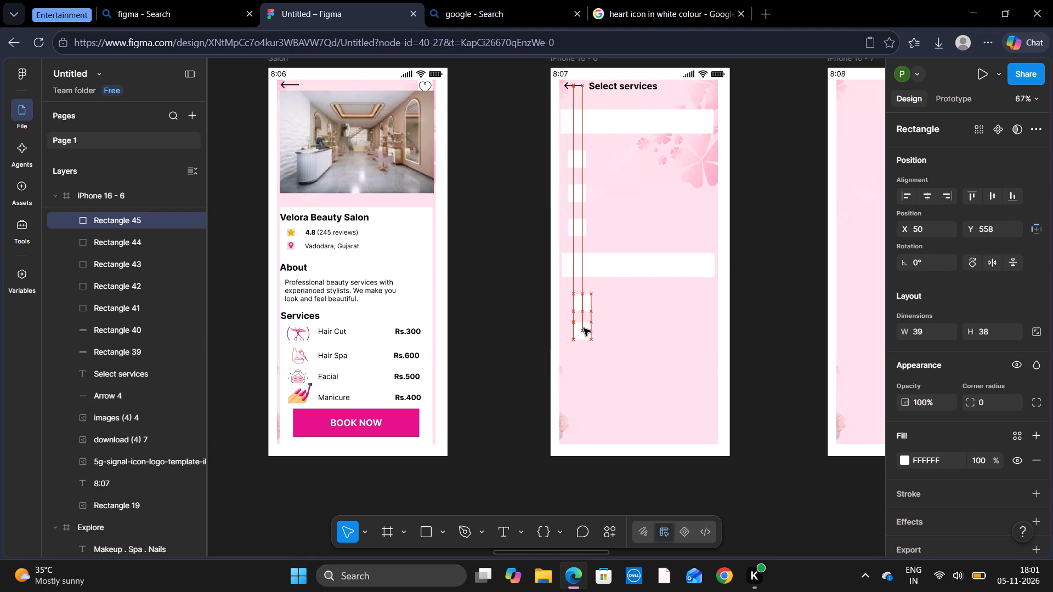
pyautogui.moveTo(584, 328); pyautogui.dragTo(585, 331)
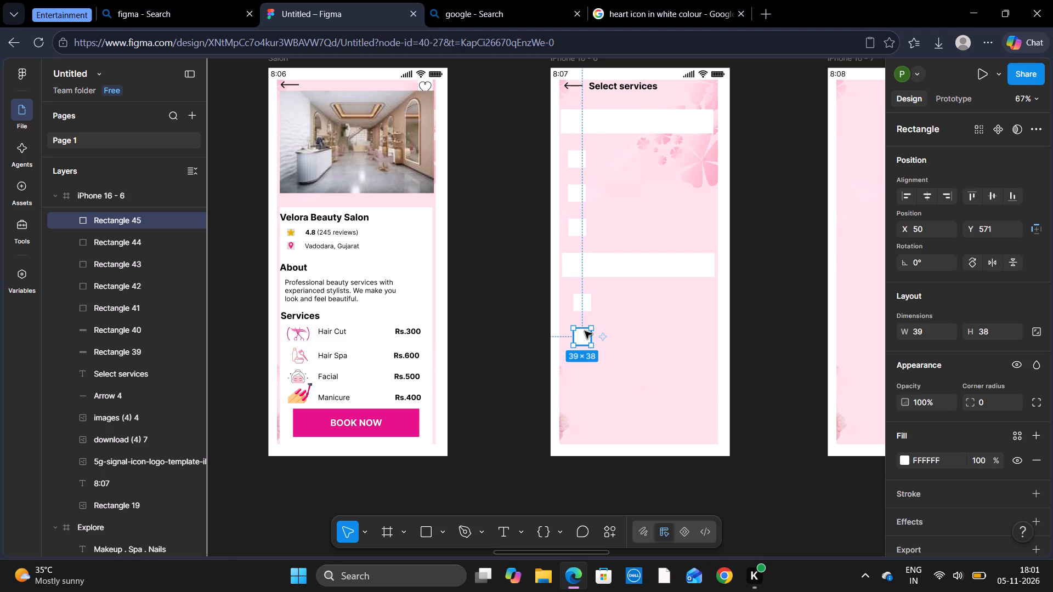
pyautogui.hotkey('ctrl', 'v')
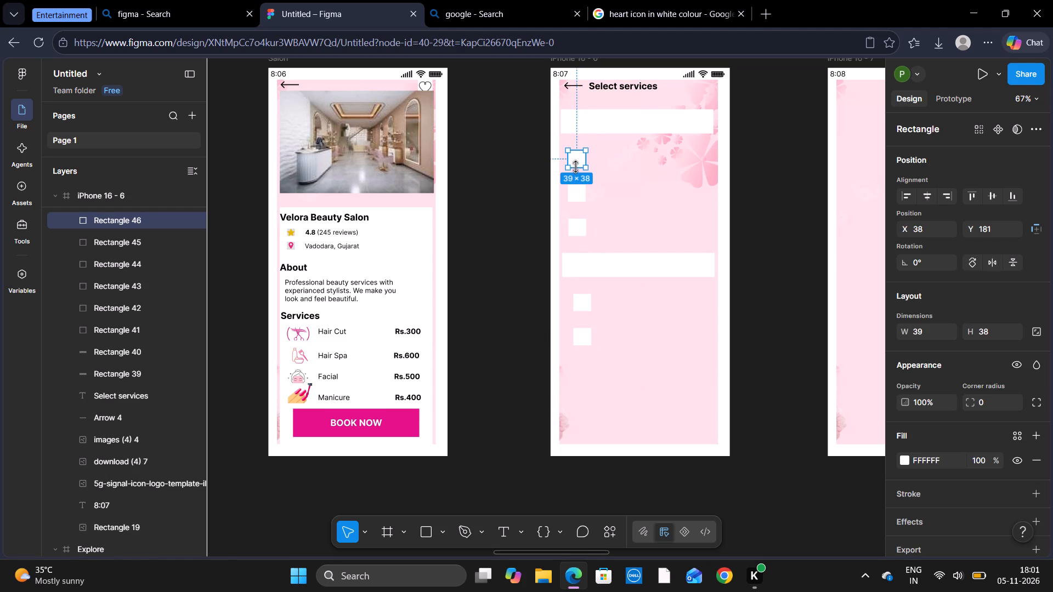
pyautogui.moveTo(575, 163); pyautogui.dragTo(584, 361)
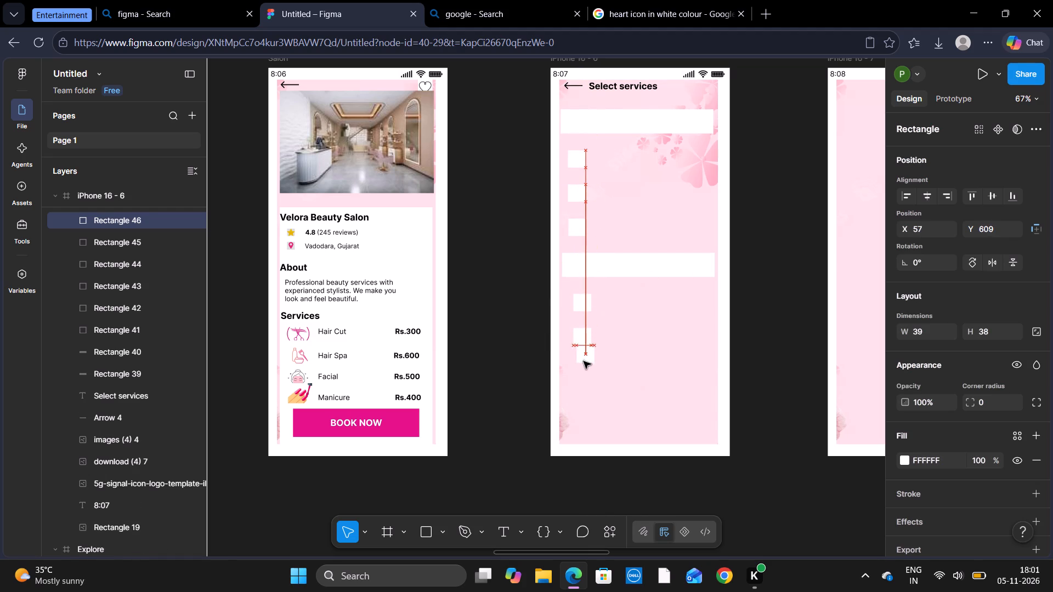
pyautogui.moveTo(584, 361); pyautogui.dragTo(584, 372)
pyautogui.moveTo(584, 372); pyautogui.dragTo(582, 368)
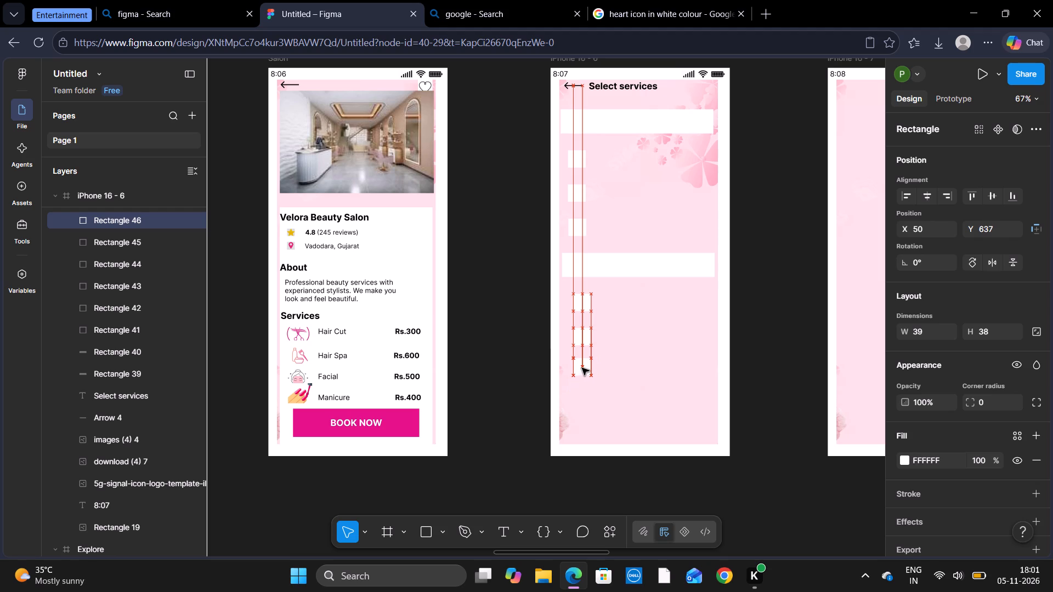
pyautogui.moveTo(582, 368); pyautogui.dragTo(579, 389)
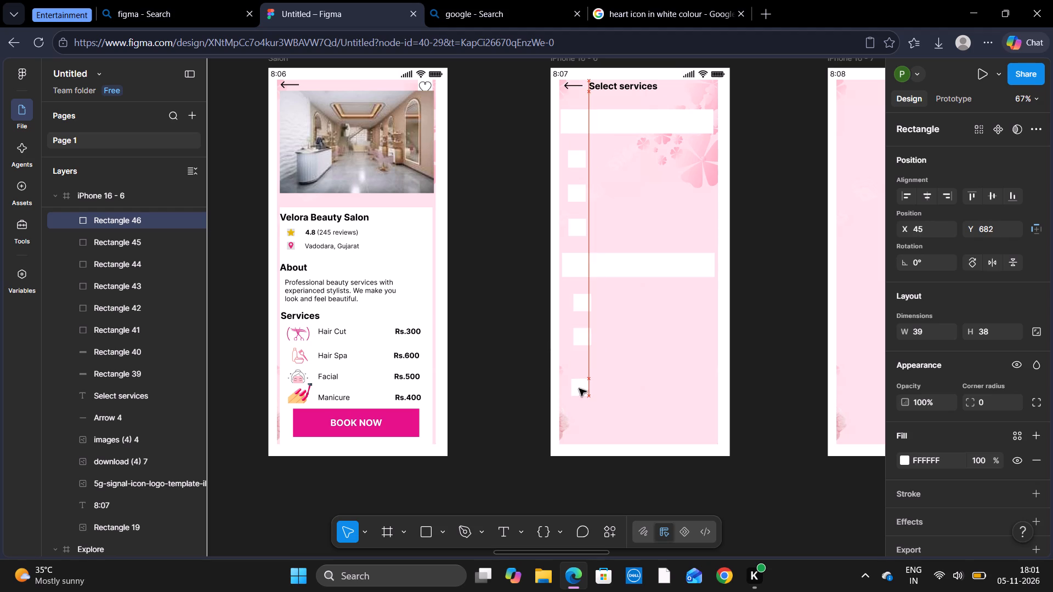
pyautogui.moveTo(579, 389); pyautogui.dragTo(584, 376)
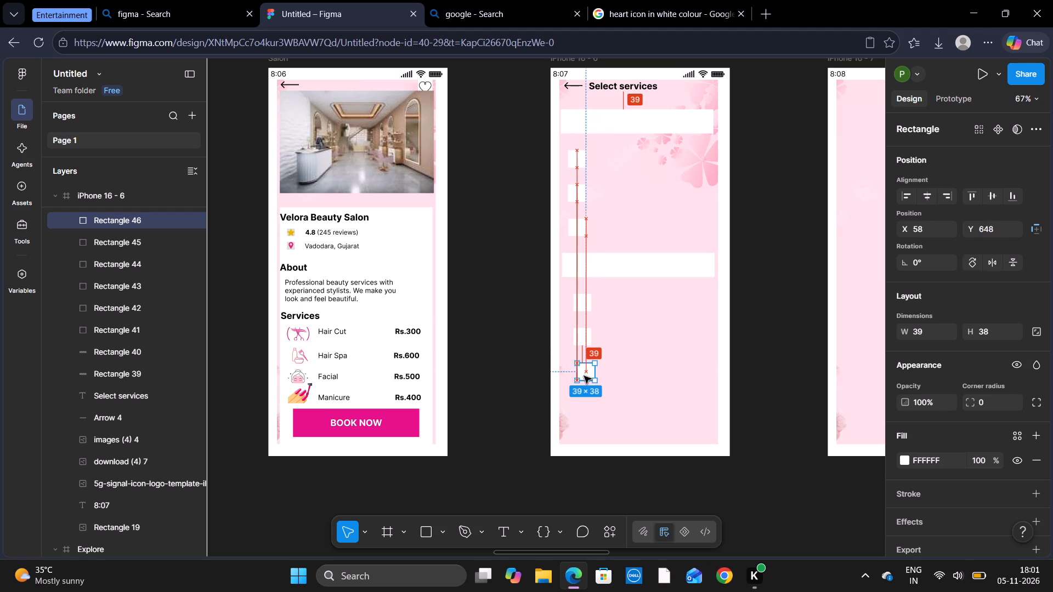
pyautogui.moveTo(584, 376); pyautogui.dragTo(581, 374)
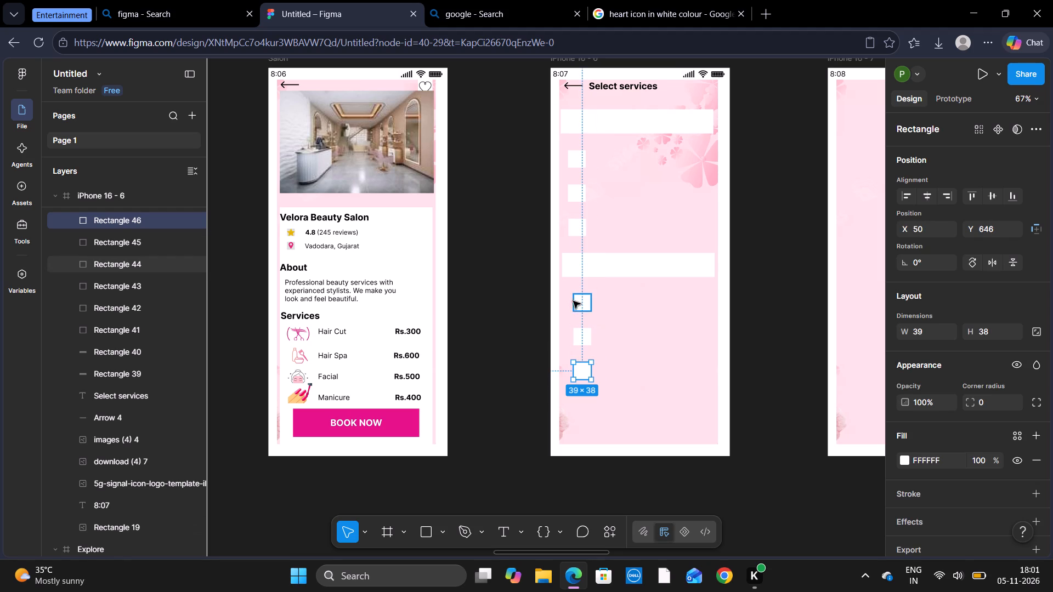
# Shift the three boxes under the lower bar to X 39, aligning them with the upper box column.
pyautogui.click(578, 300)
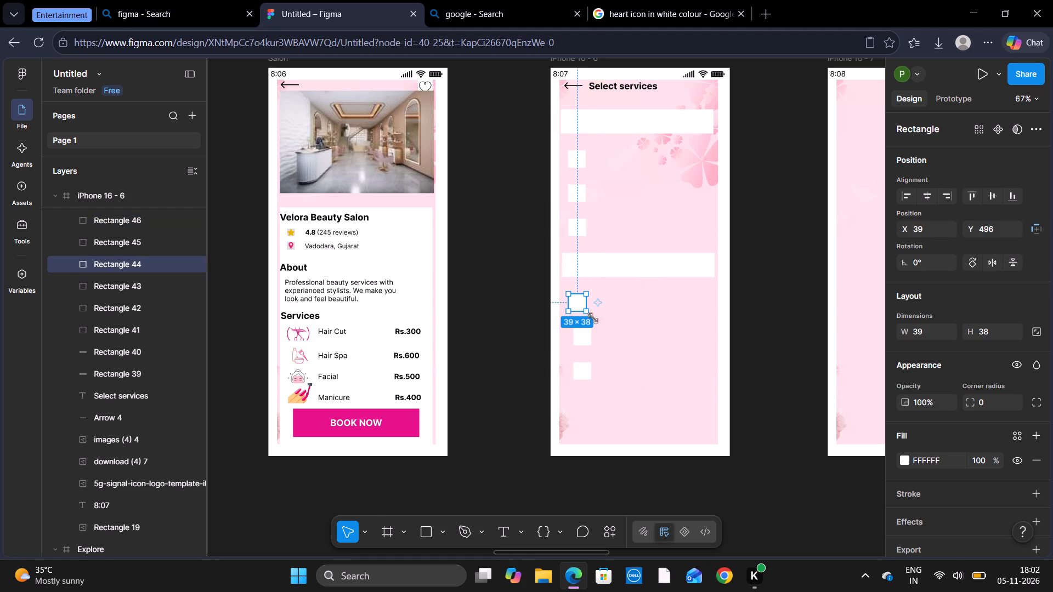
pyautogui.click(579, 332)
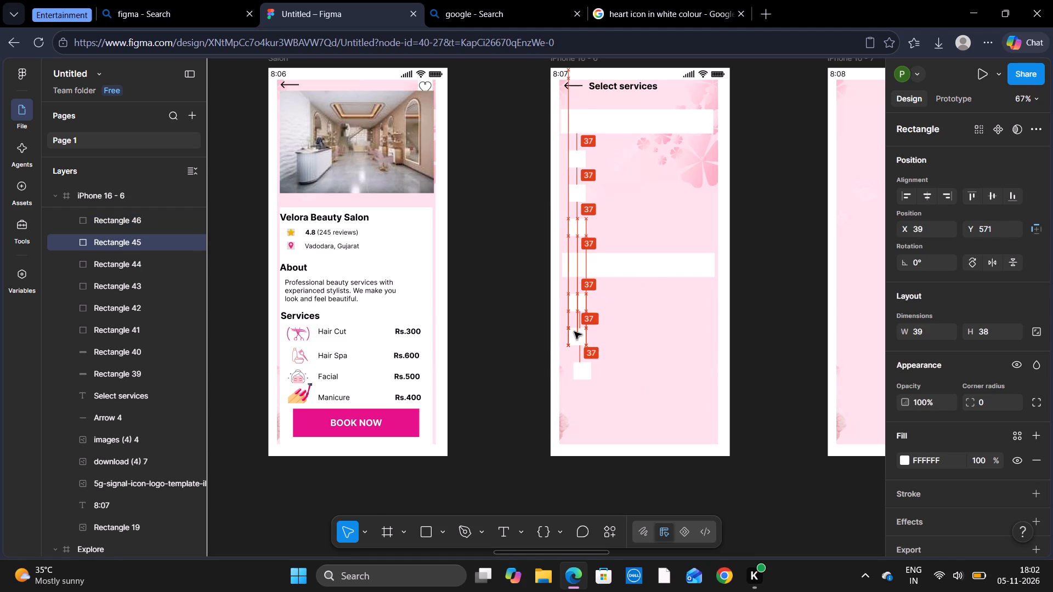
pyautogui.click(579, 368)
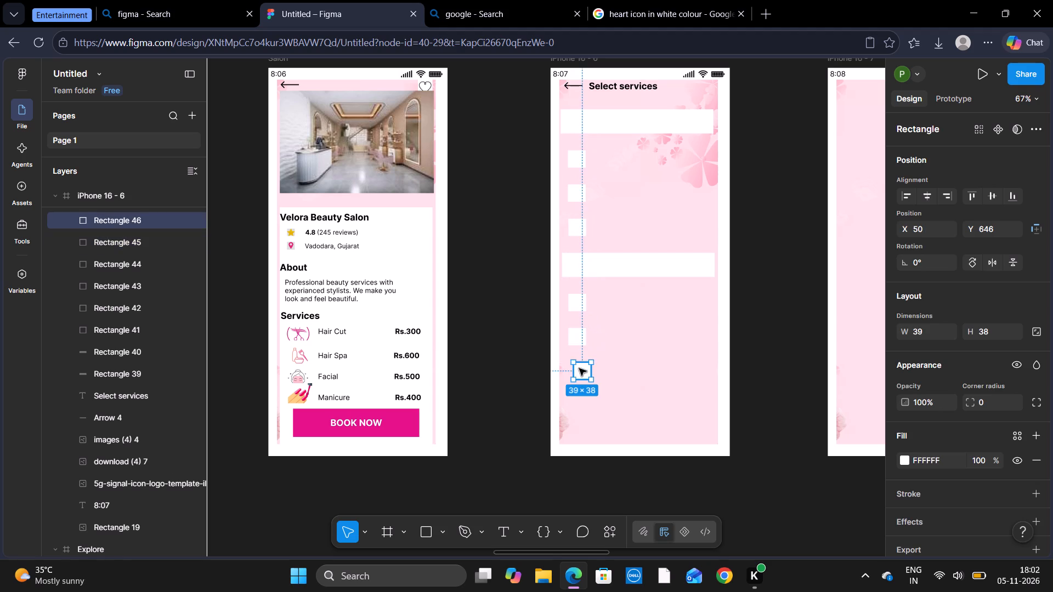
pyautogui.click(575, 368)
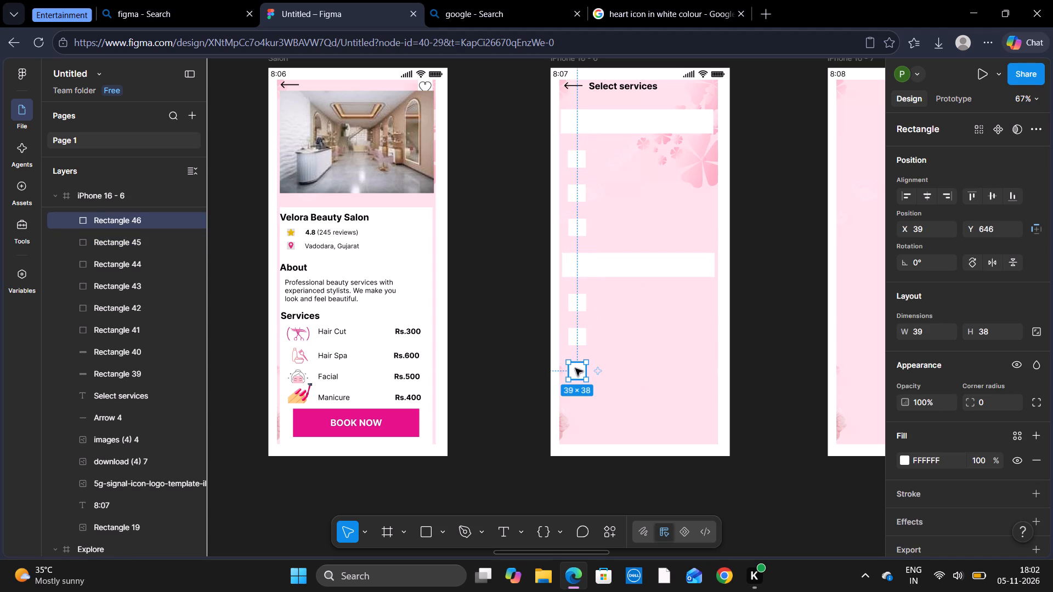
pyautogui.click(575, 368)
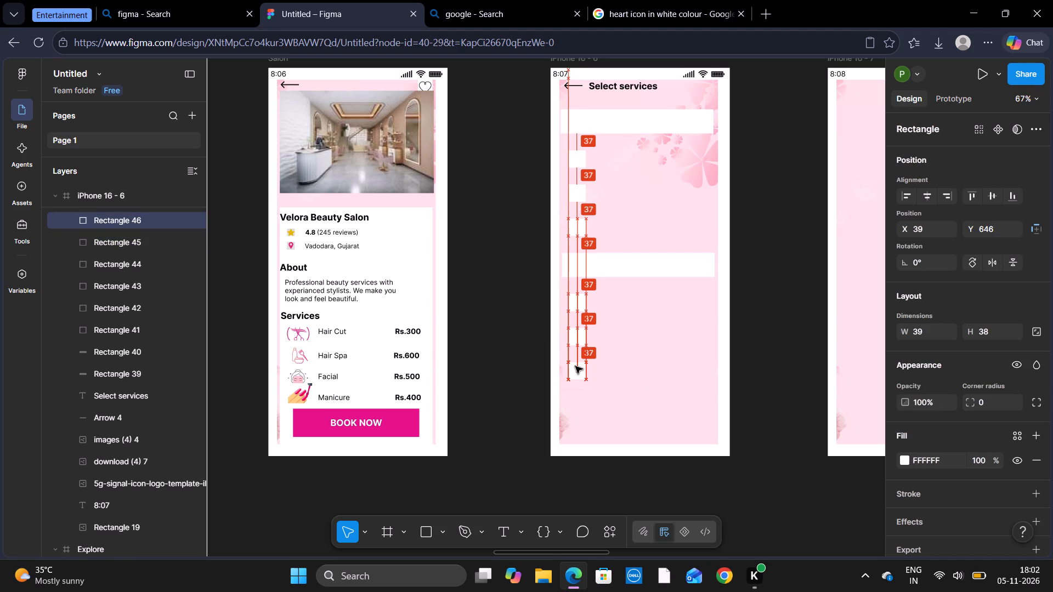
# Draw a horizontal line about 344 wide below the lowest small box, at about X 23, Y 711.
pyautogui.click(786, 420)
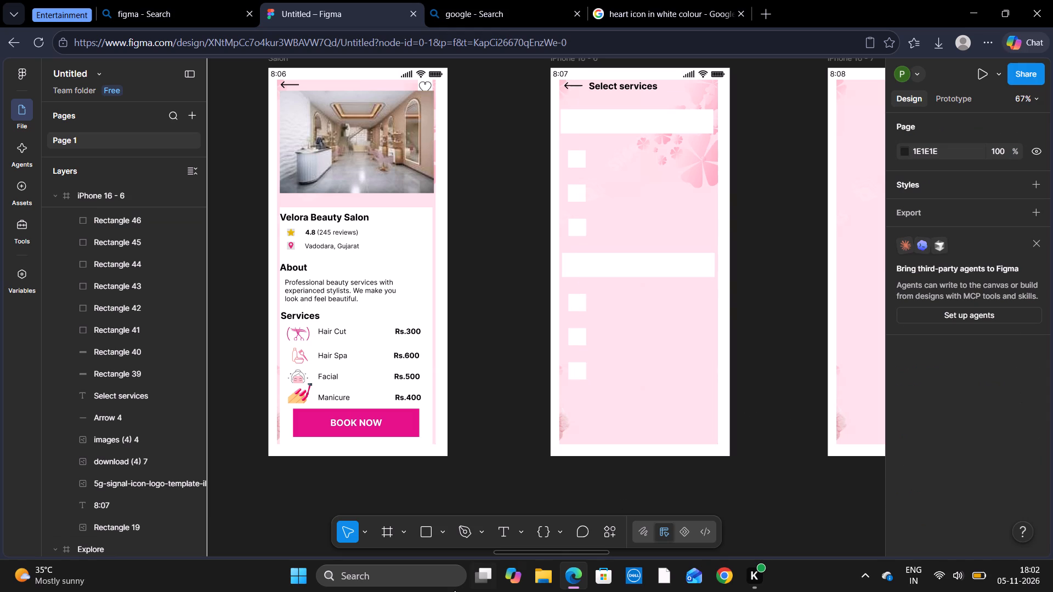
pyautogui.click(438, 530)
pyautogui.click(555, 428)
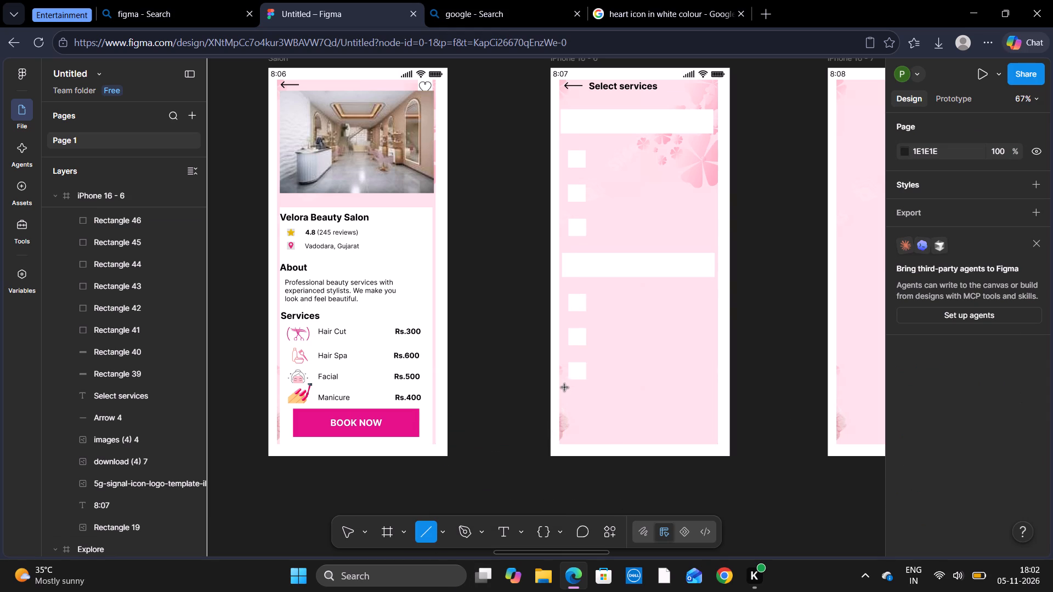
pyautogui.moveTo(561, 392); pyautogui.dragTo(659, 391)
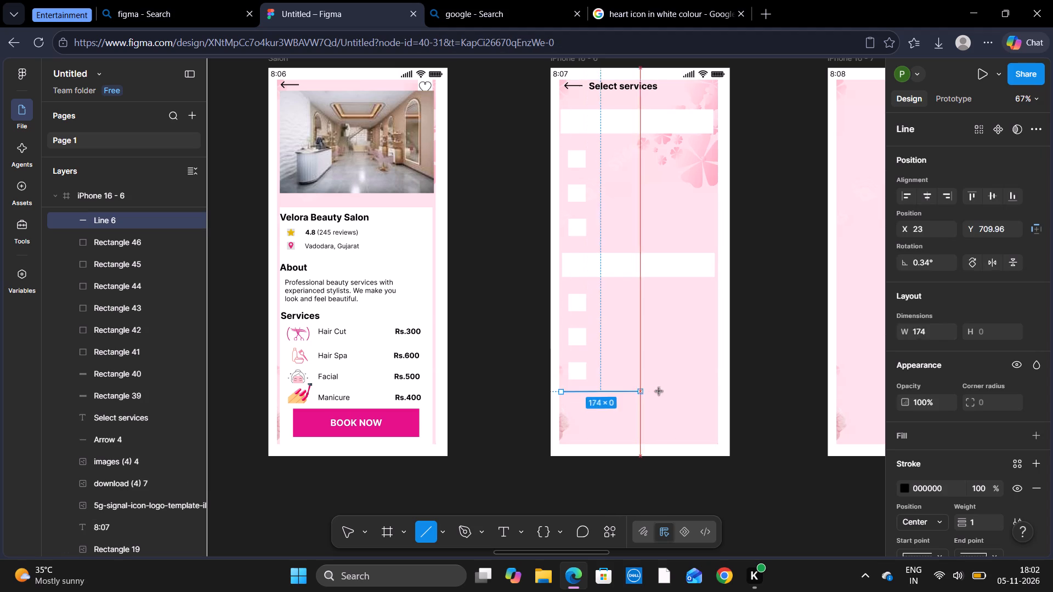
pyautogui.moveTo(659, 391); pyautogui.dragTo(718, 392)
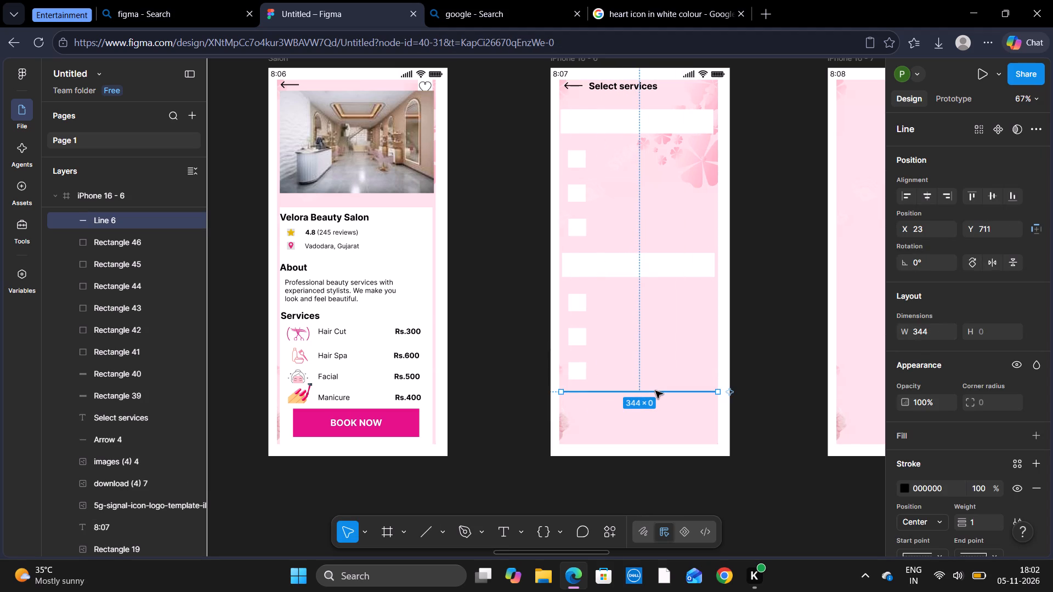
# Move the line to about X 19, Y 717 and extend its end to a width of about 347.
pyautogui.click(655, 391)
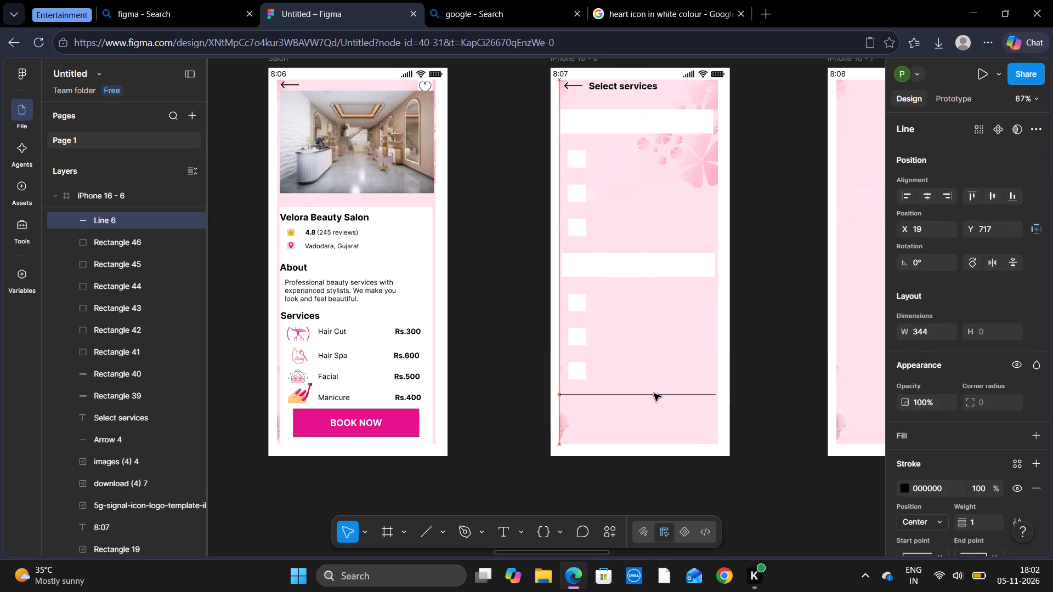
pyautogui.doubleClick(654, 394)
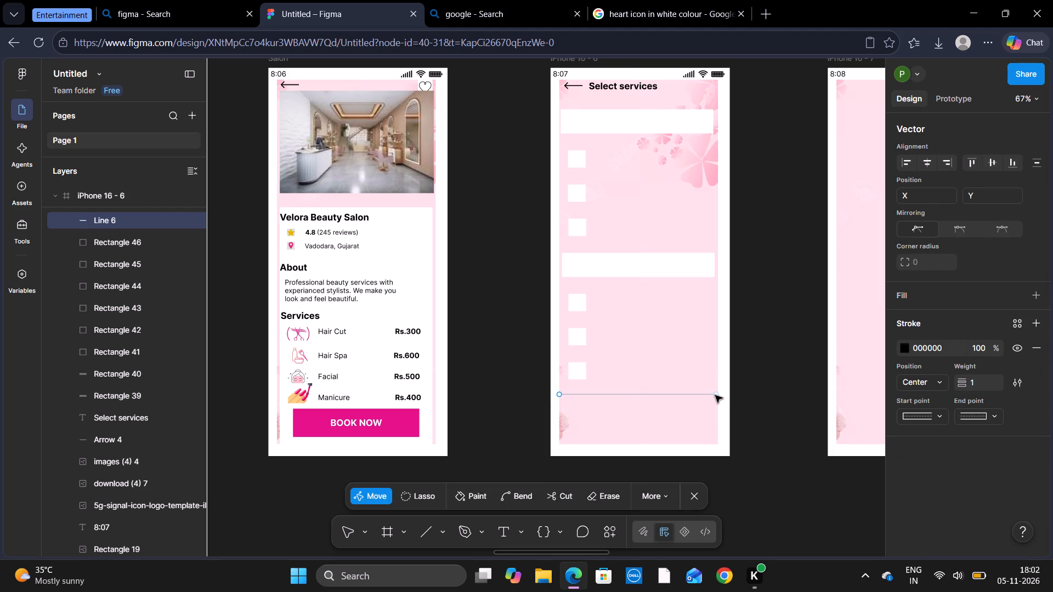
pyautogui.click(715, 395)
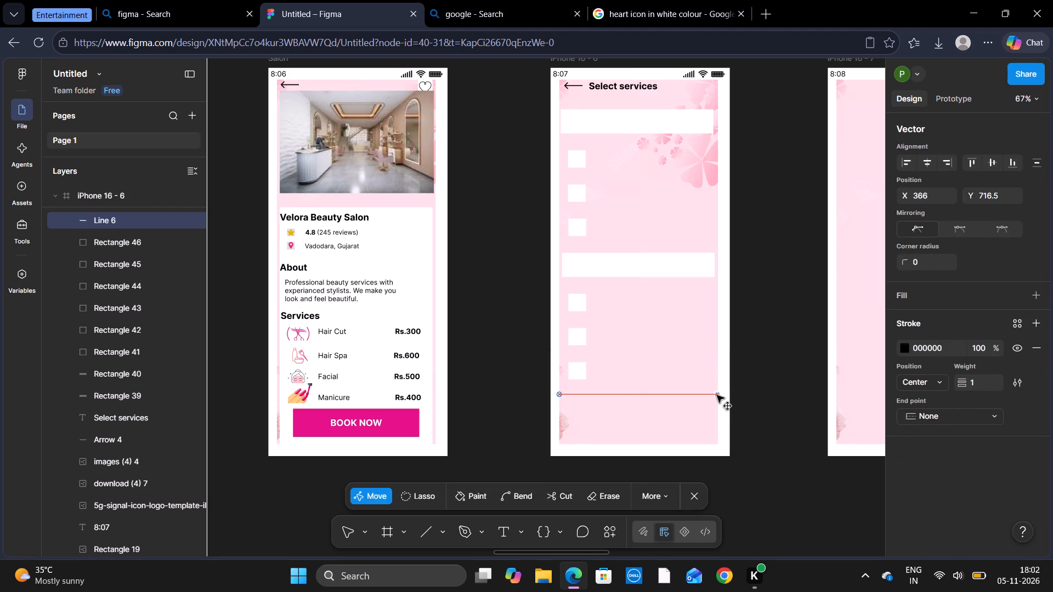
pyautogui.click(698, 493)
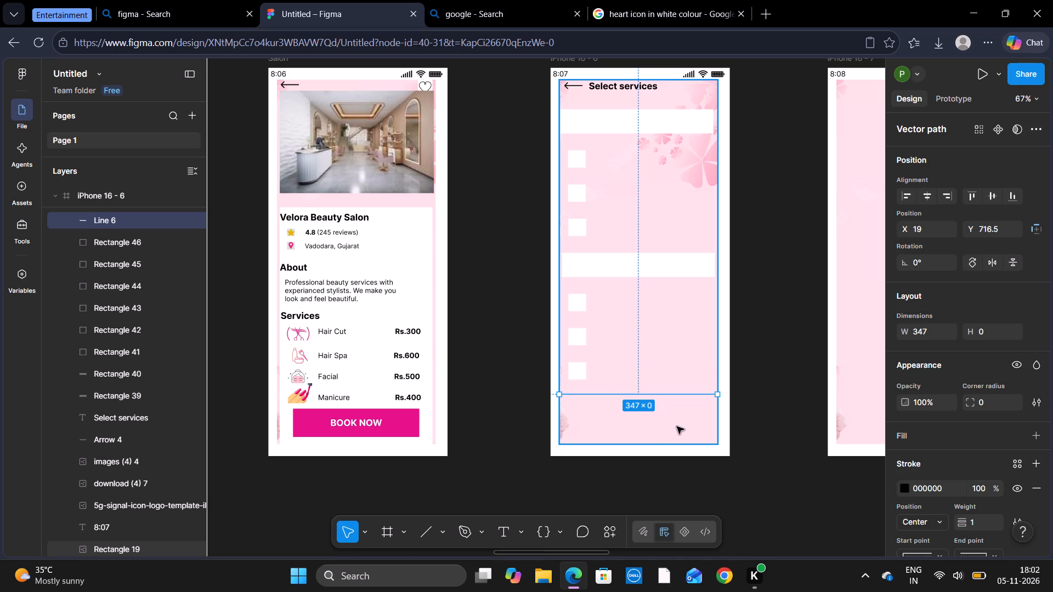
# Draw a rectangle about 314 × 41 beneath the line and place it at about X 40, Y 785.
pyautogui.click(441, 535)
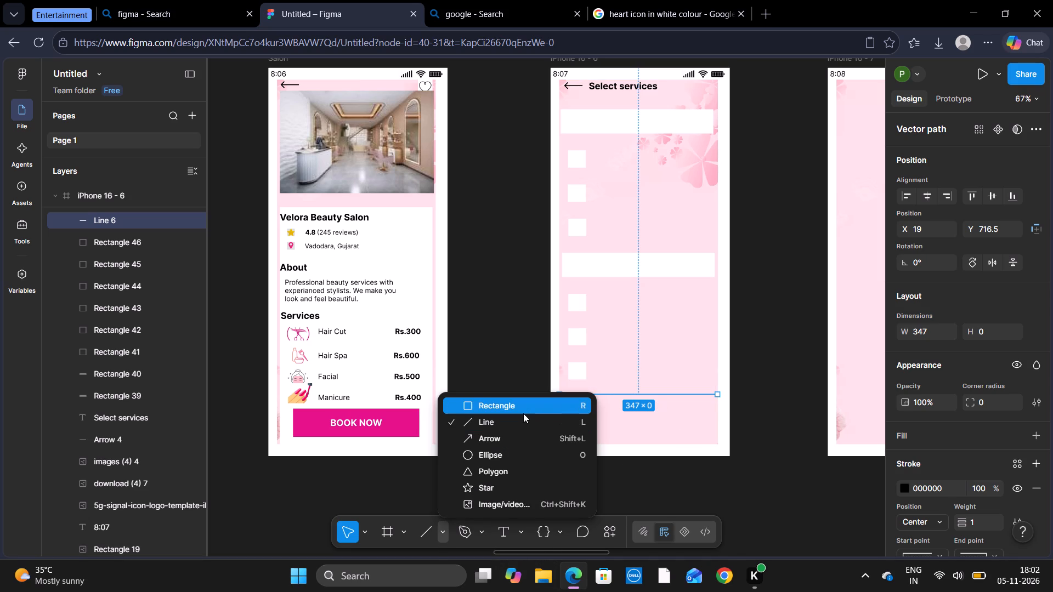
pyautogui.click(523, 412)
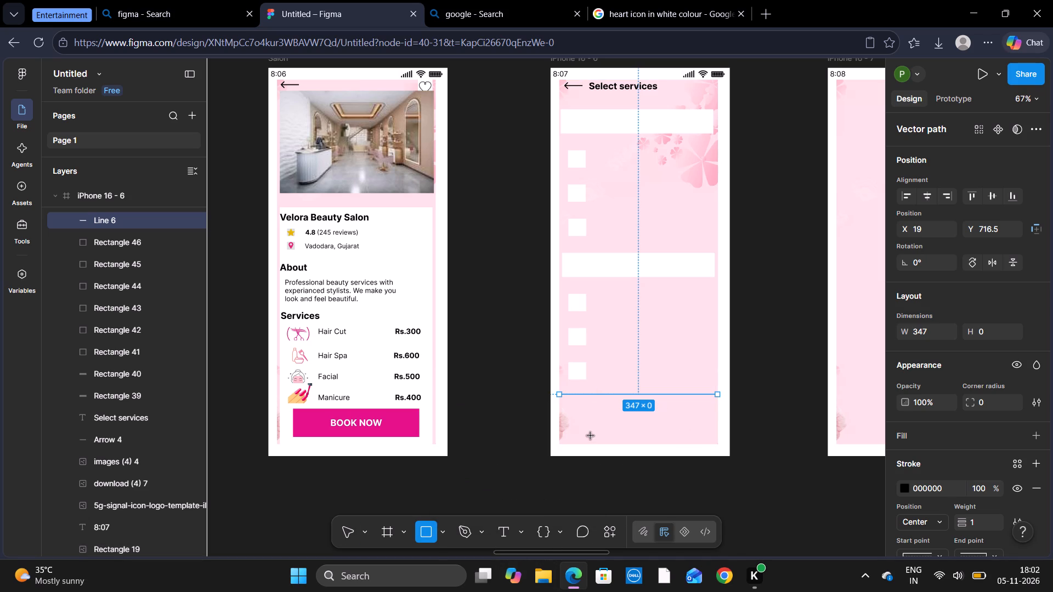
pyautogui.moveTo(566, 414); pyautogui.dragTo(655, 429)
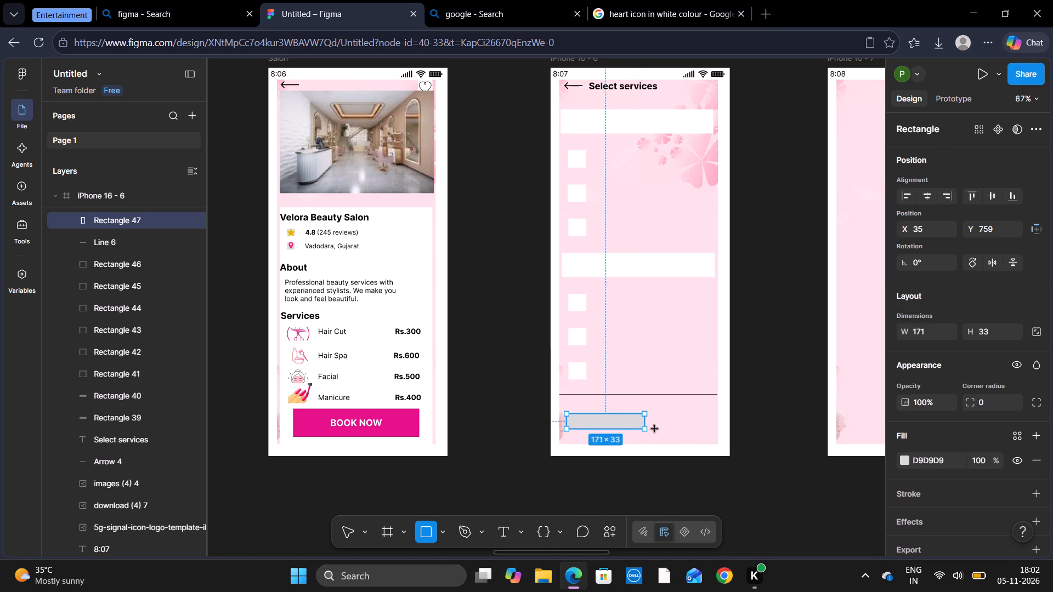
pyautogui.moveTo(655, 429); pyautogui.dragTo(709, 432)
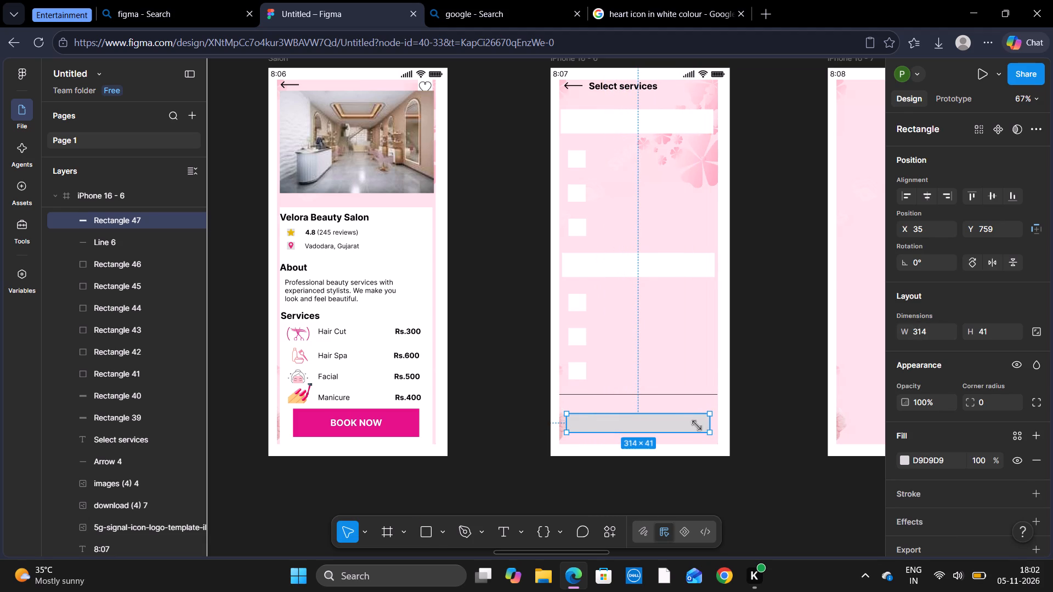
pyautogui.moveTo(681, 422); pyautogui.dragTo(680, 430)
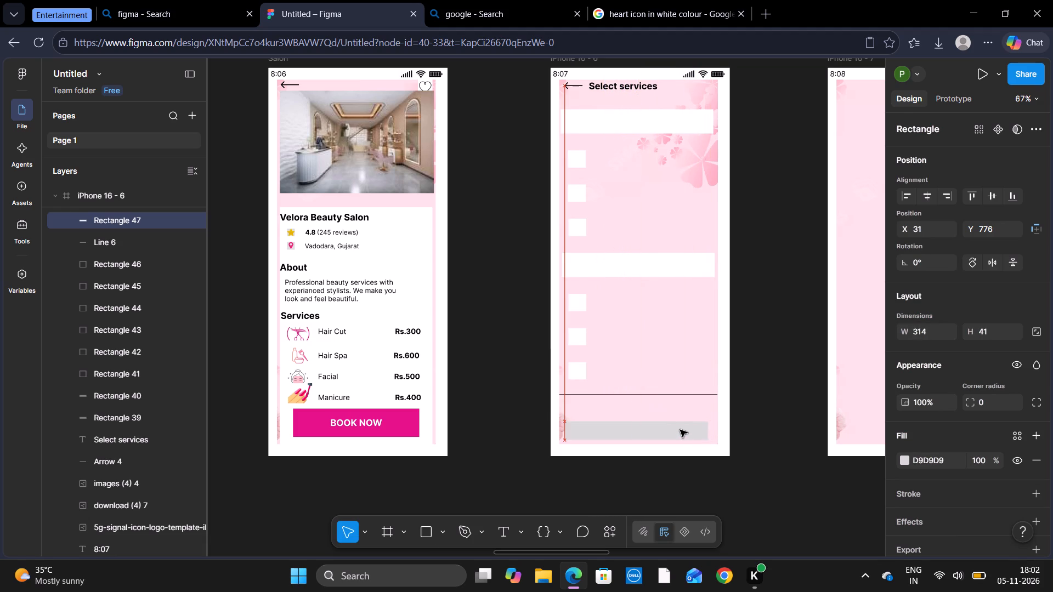
pyautogui.moveTo(680, 430); pyautogui.dragTo(683, 431)
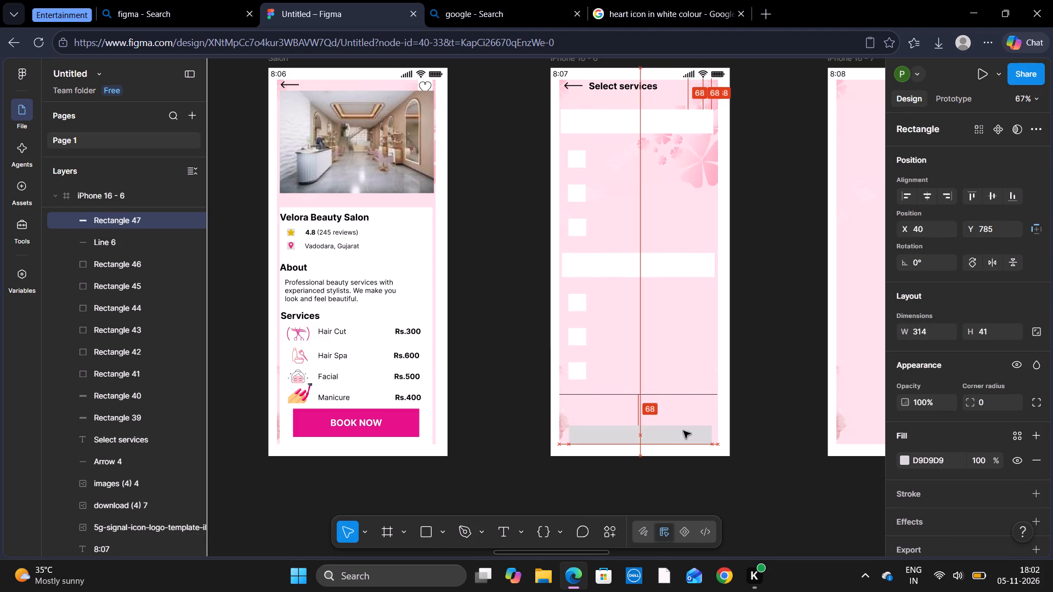
pyautogui.moveTo(683, 431); pyautogui.dragTo(683, 431)
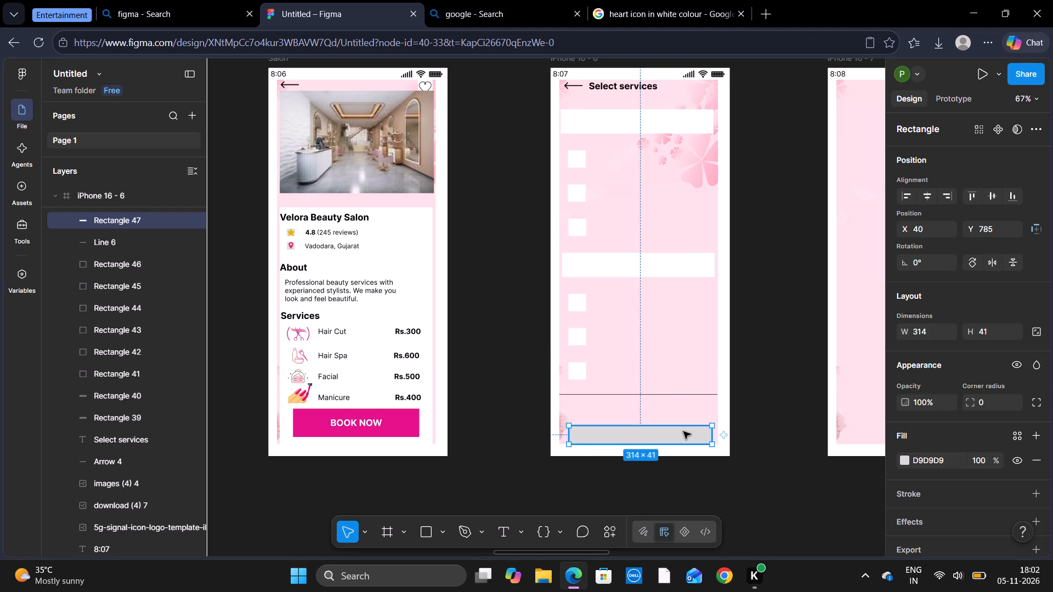
# Fill the new bottom rectangle with the page's pink colour E51189.
pyautogui.click(902, 457)
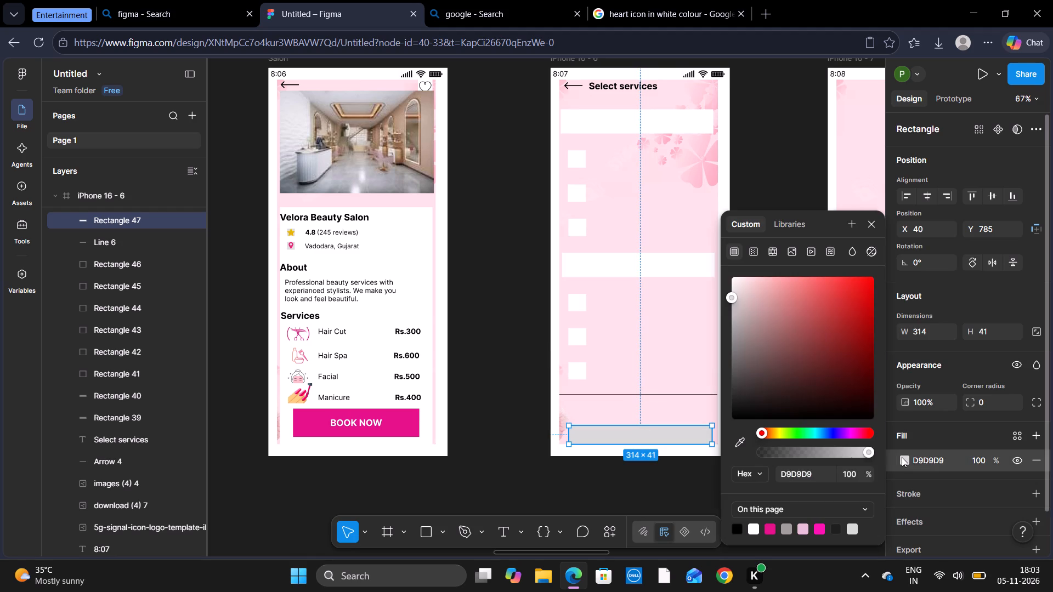
pyautogui.click(770, 525)
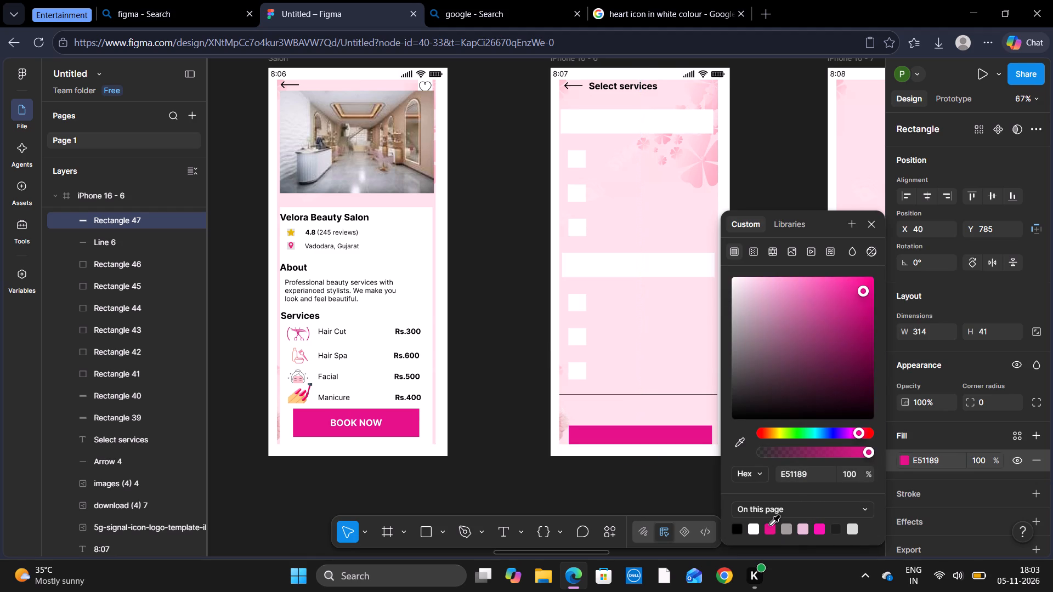
pyautogui.click(870, 219)
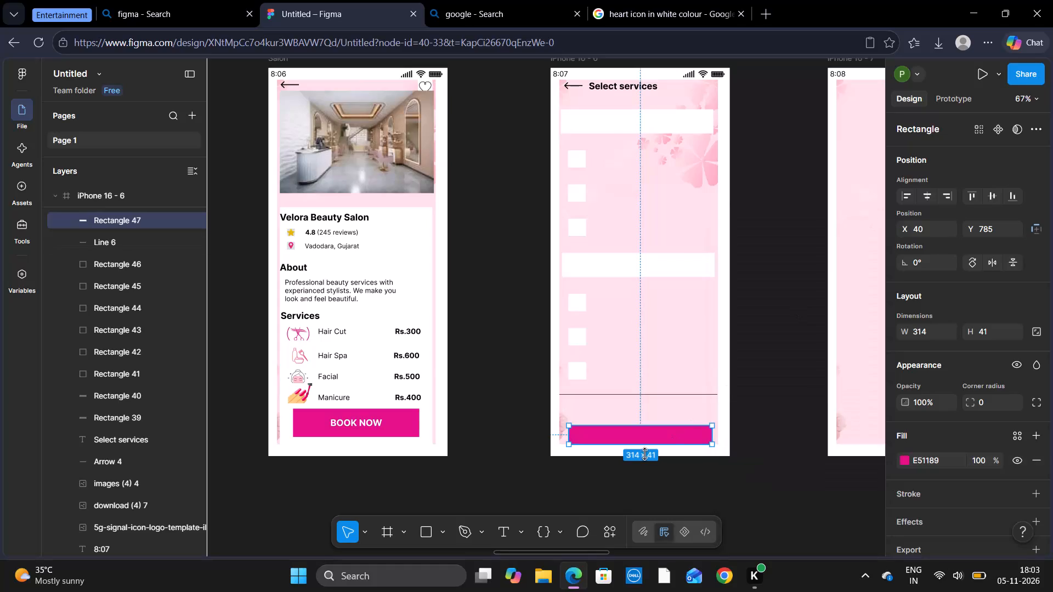
# Move the pink rectangle to about X 35, Y 776.
pyautogui.click(641, 436)
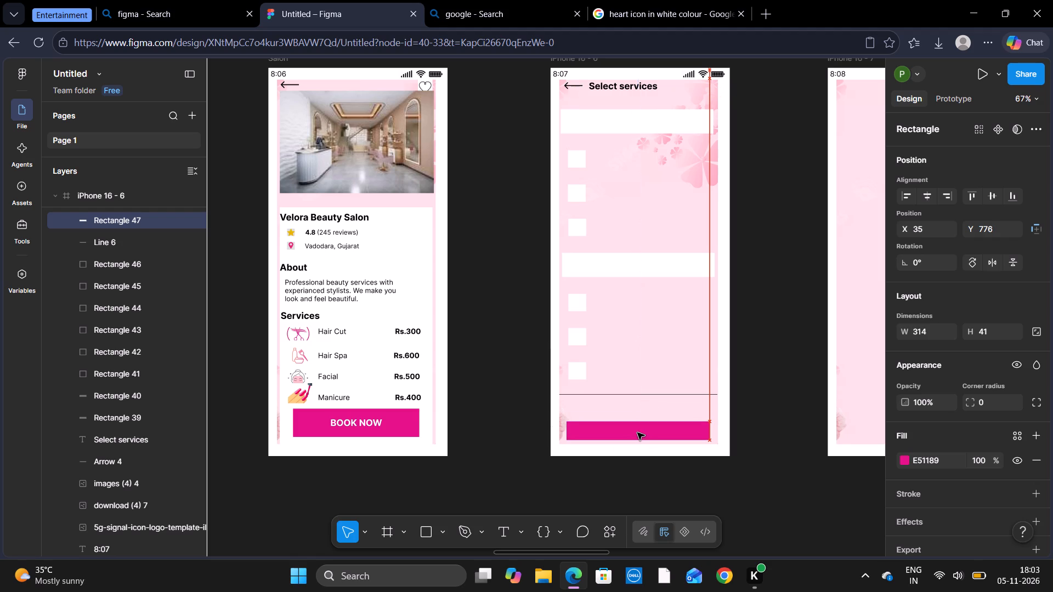
pyautogui.click(822, 488)
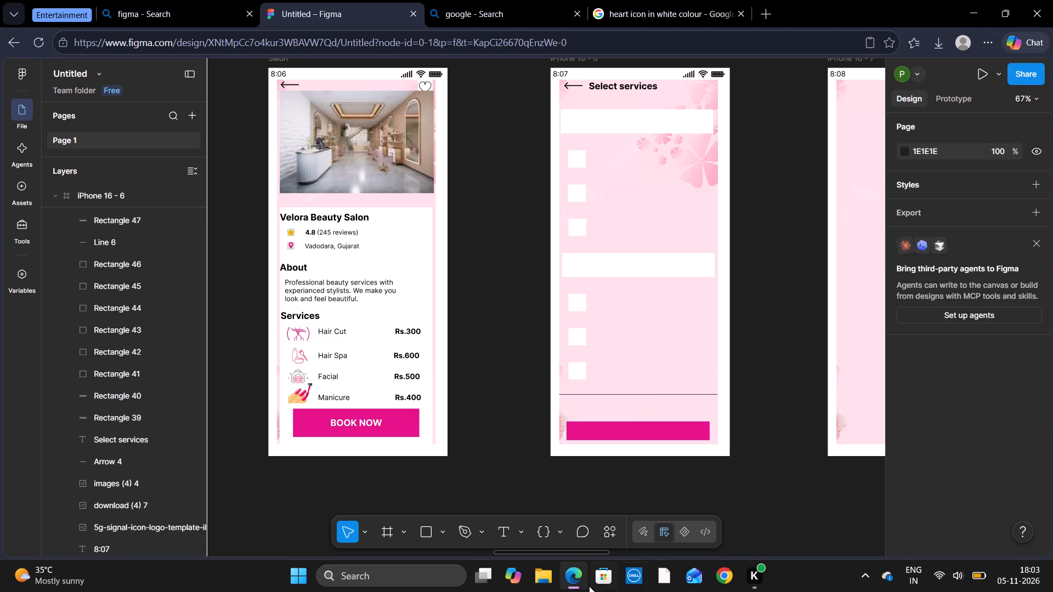
# Add the bold text "Hair Services" in pink E51189, size 16, on the upper white bar at about X 61, Y 107.
pyautogui.click(508, 532)
pyautogui.click(578, 117)
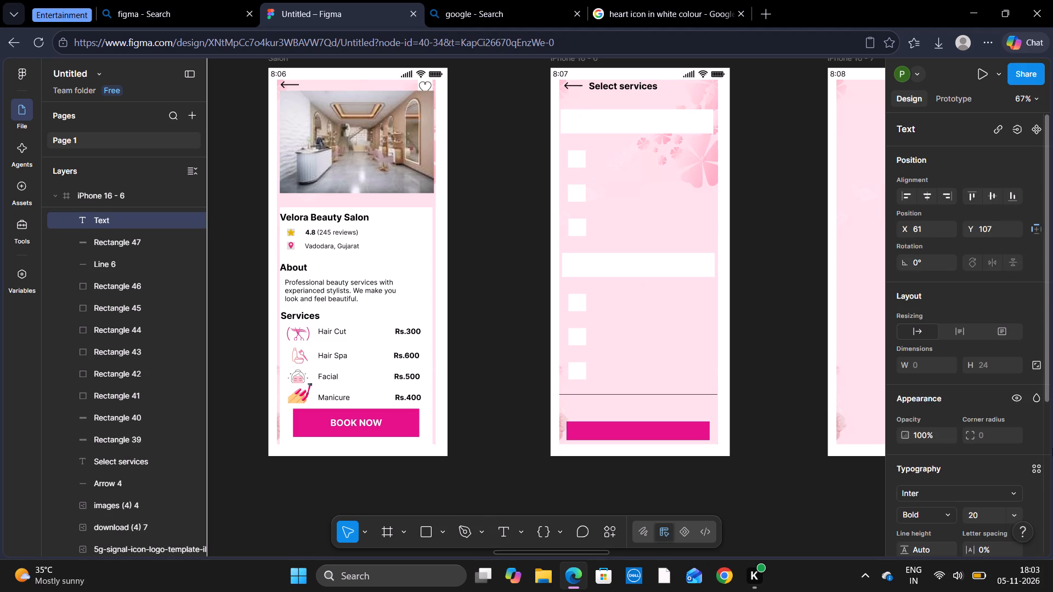
pyautogui.scroll(-2, 1004, 499)
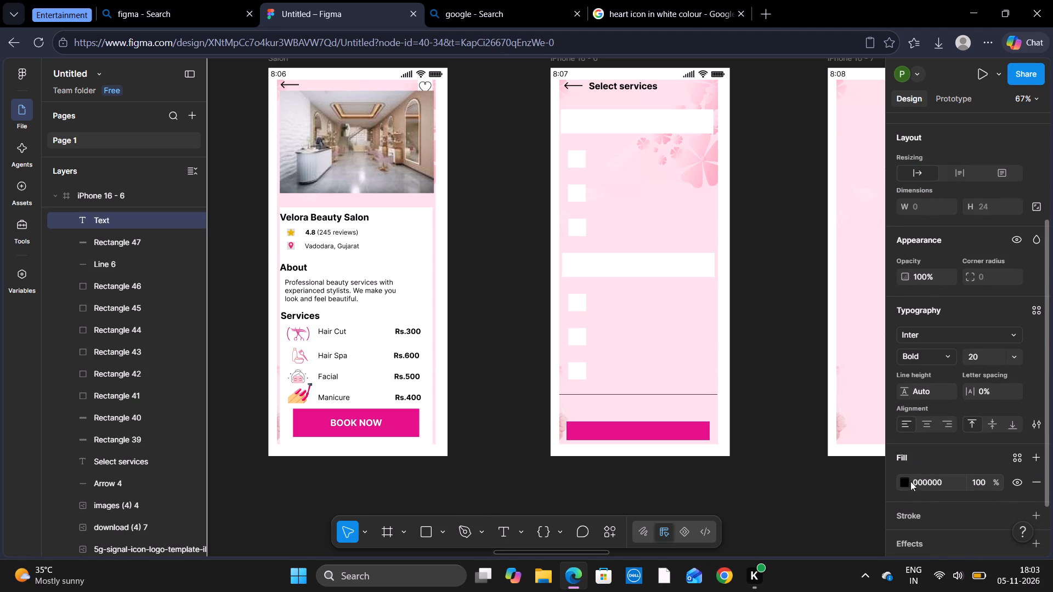
pyautogui.click(906, 477)
pyautogui.click(904, 479)
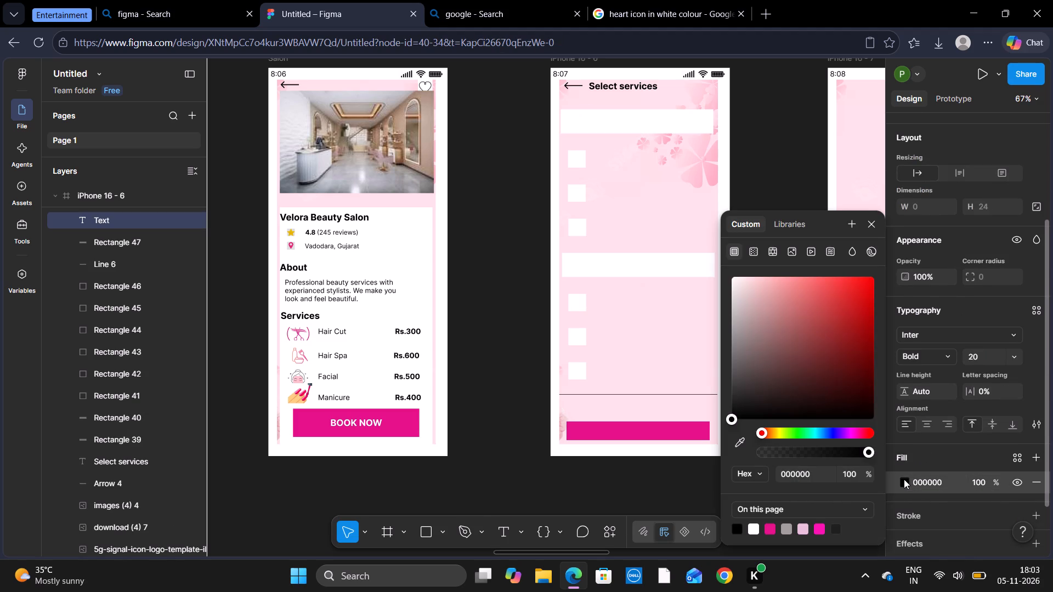
pyautogui.click(769, 528)
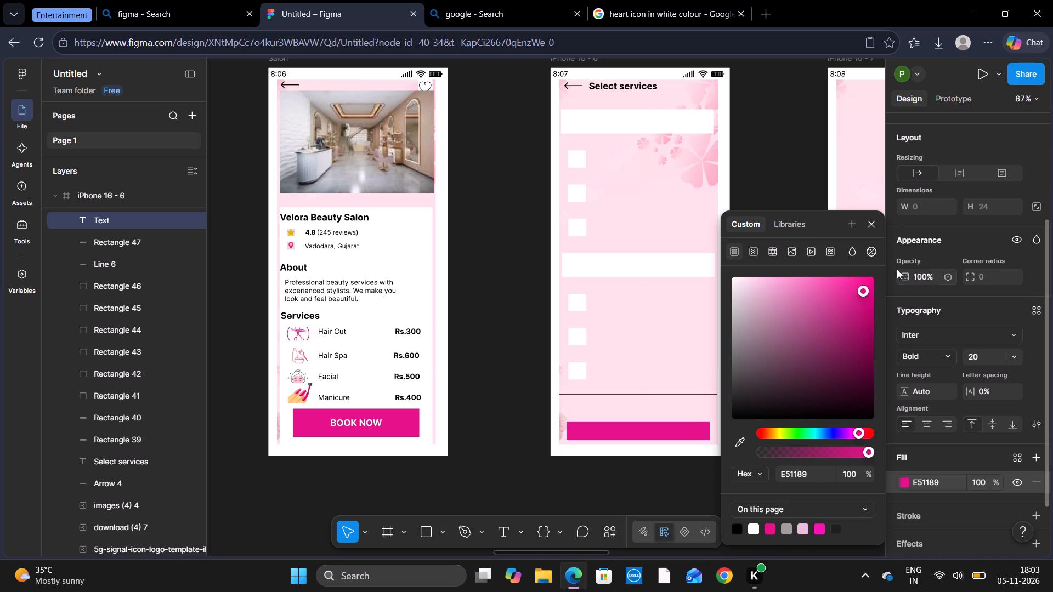
pyautogui.click(875, 227)
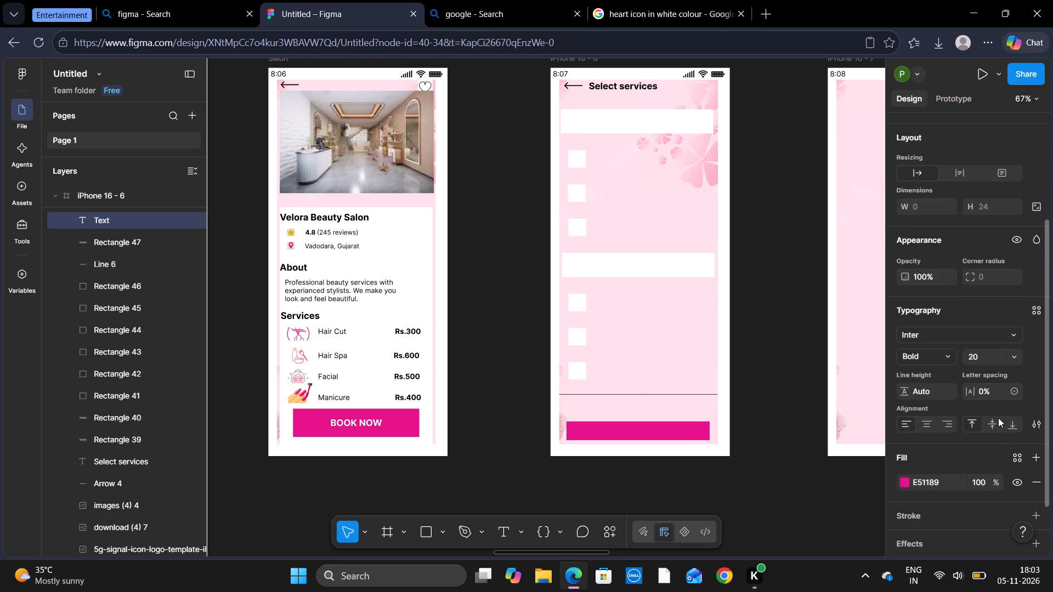
pyautogui.click(1010, 356)
pyautogui.click(1006, 340)
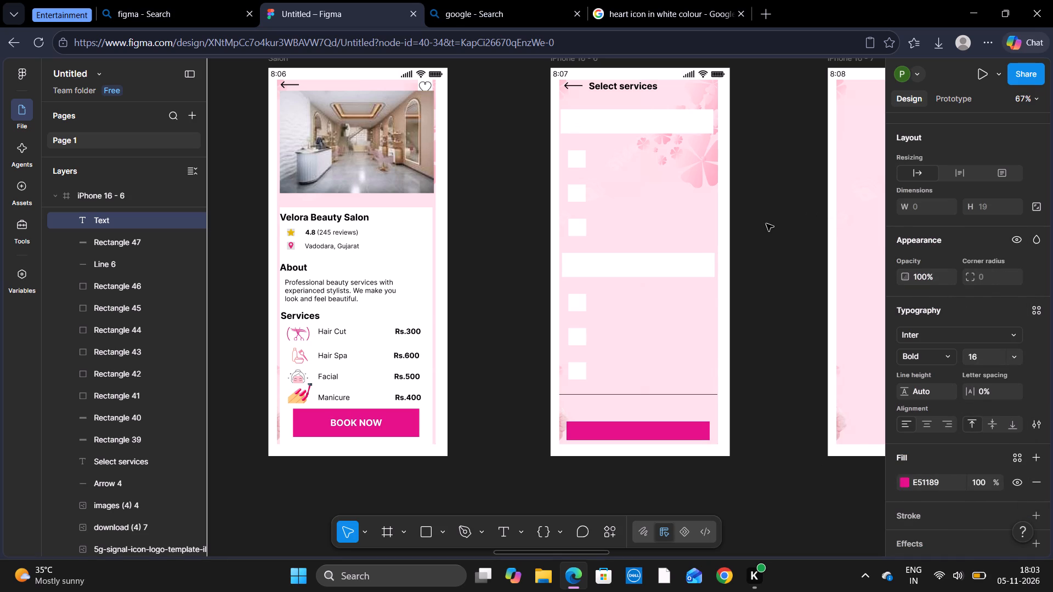
pyautogui.write('Haur')
pyautogui.press('space')
pyautogui.press('BackSpace')
pyautogui.press('BackSpace')
pyautogui.press('BackSpace')
pyautogui.write('ir se')
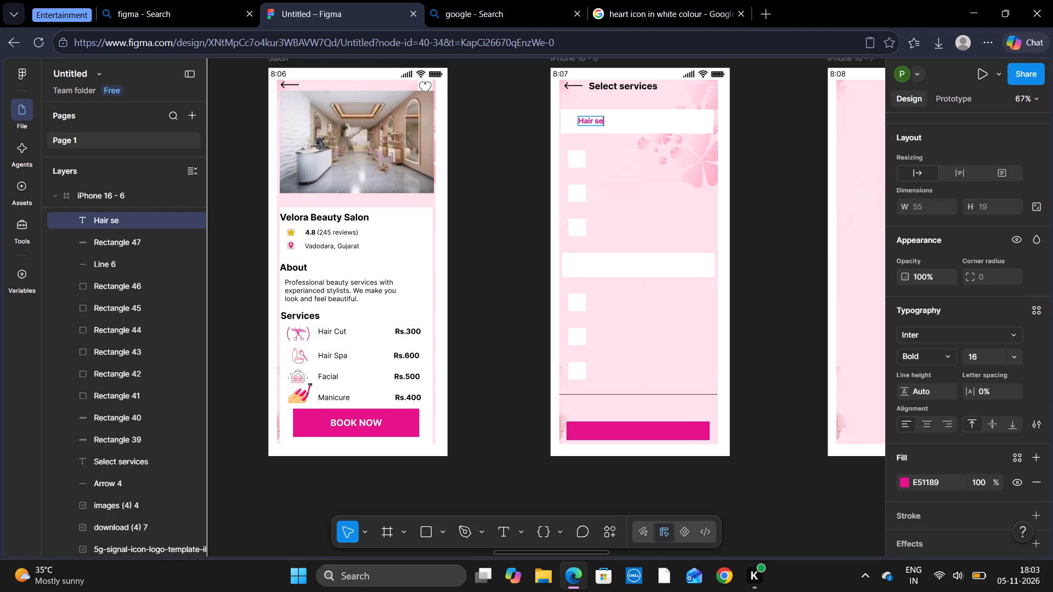
pyautogui.press('BackSpace')
pyautogui.press('BackSpace')
pyautogui.write('Services')
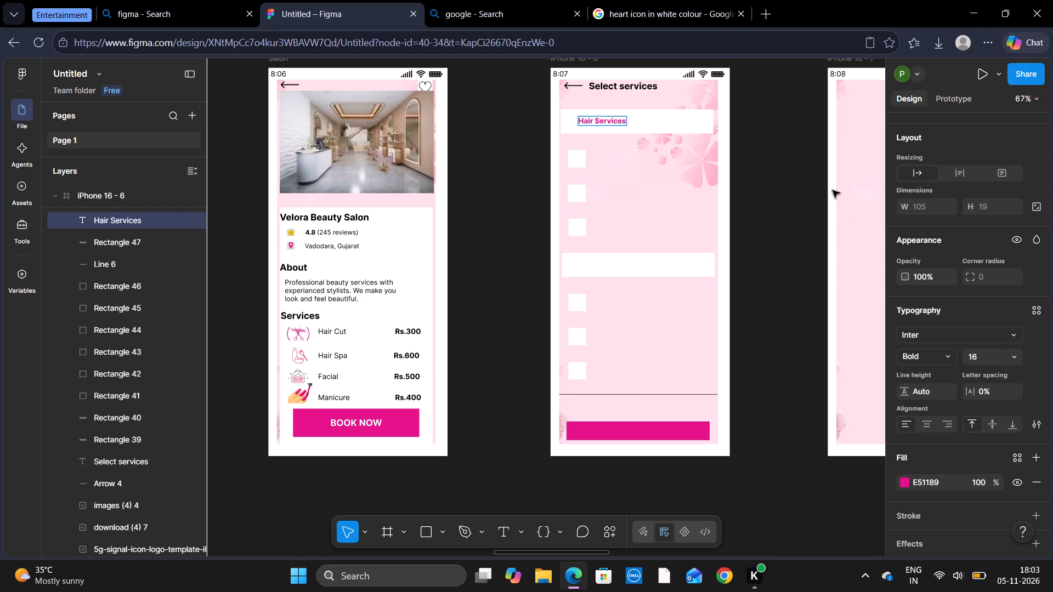
pyautogui.doubleClick(637, 123)
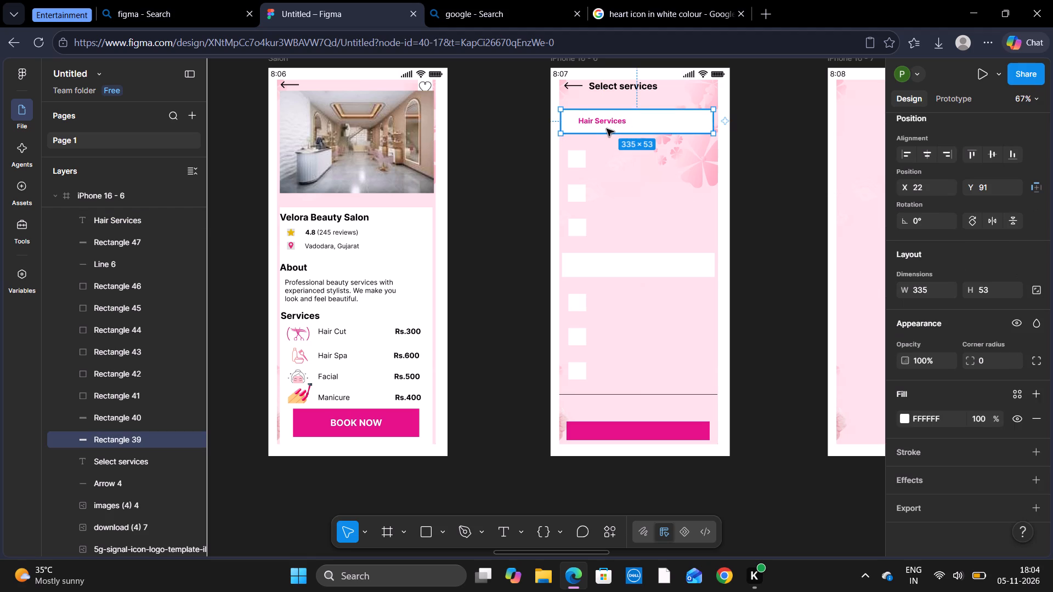
# Set the font size of the "Hair Services" text to 20.
pyautogui.doubleClick(610, 122)
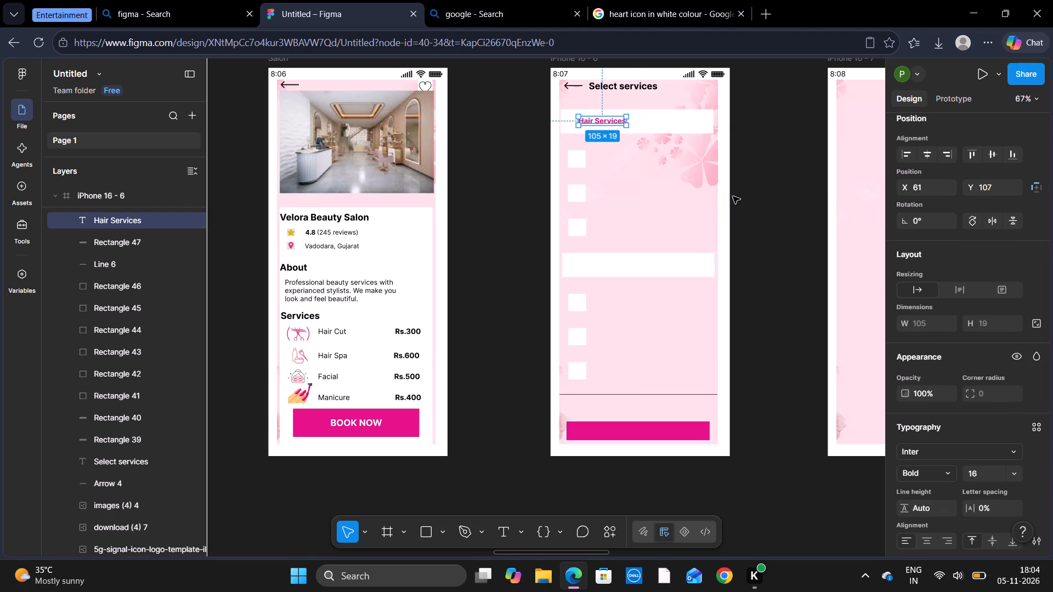
pyautogui.doubleClick(608, 121)
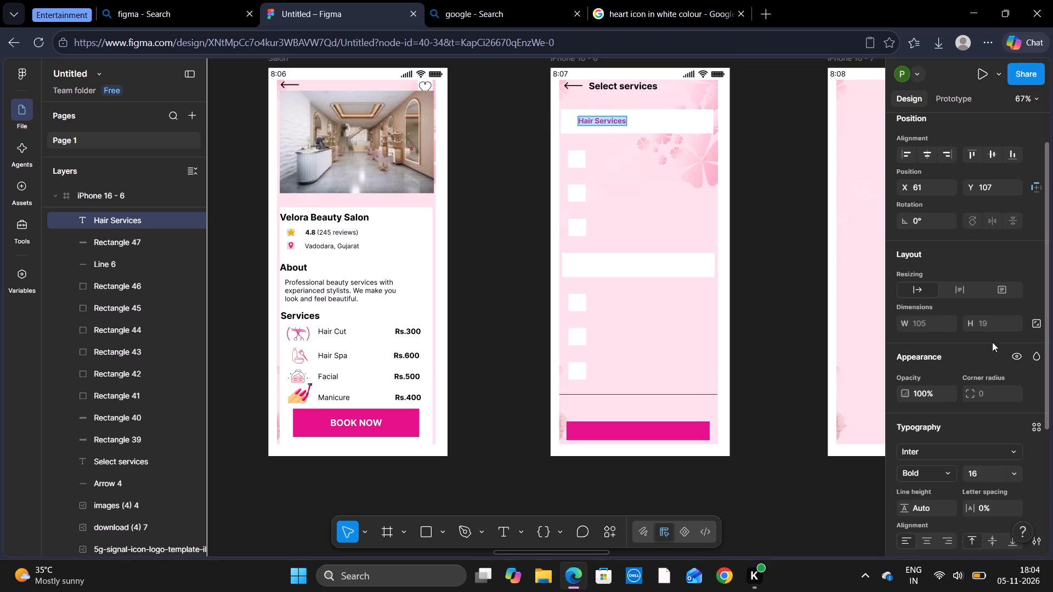
pyautogui.moveTo(1017, 471); pyautogui.dragTo(994, 375)
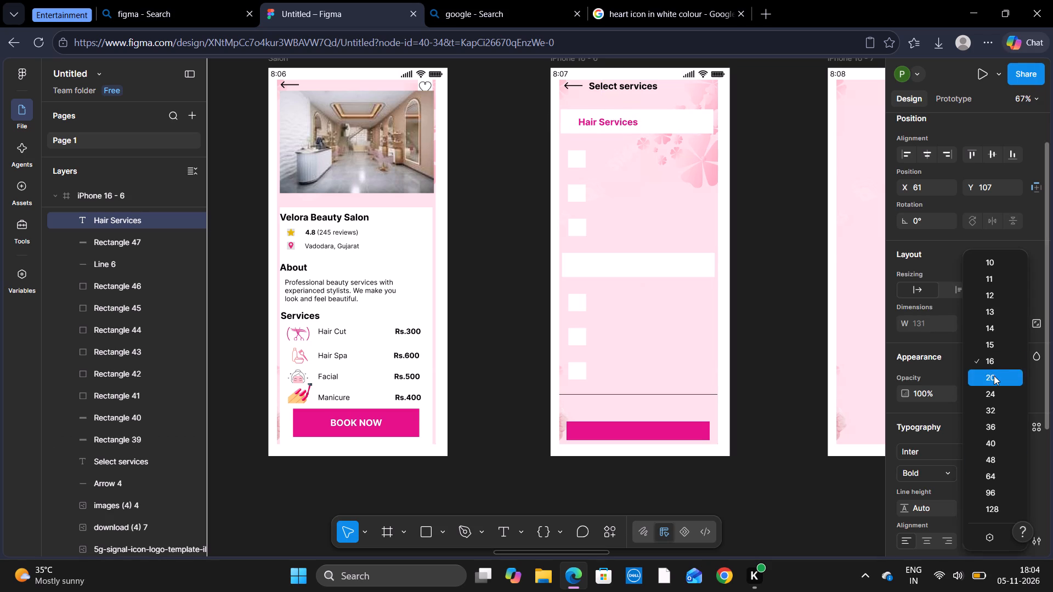
pyautogui.moveTo(994, 375); pyautogui.dragTo(994, 375)
pyautogui.click(994, 375)
pyautogui.click(644, 128)
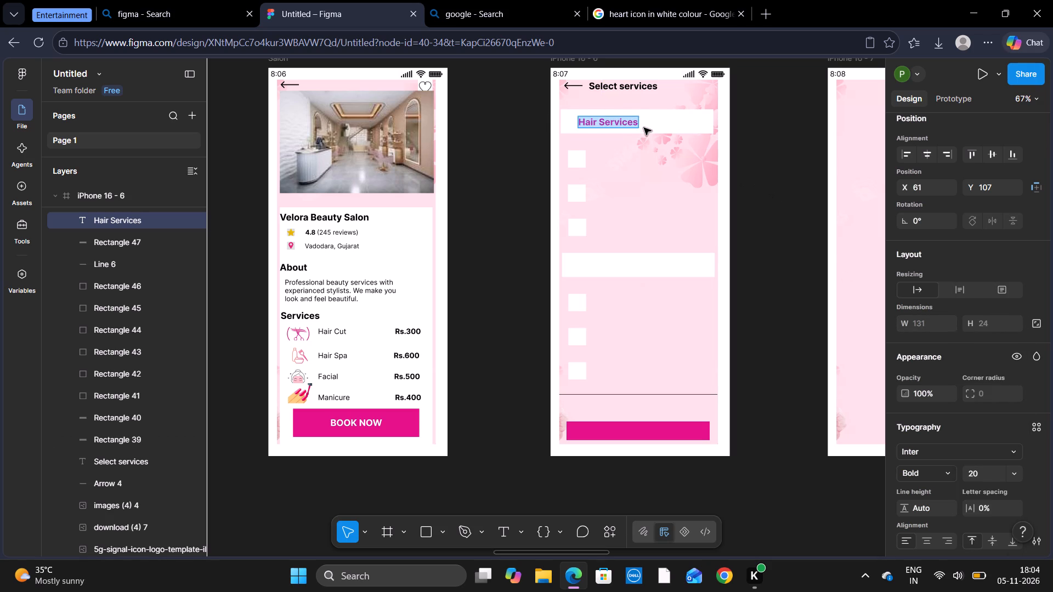
# Move the "Hair Services" heading on the upper white bar to about X 39, Y 106.
pyautogui.moveTo(629, 119); pyautogui.dragTo(621, 119)
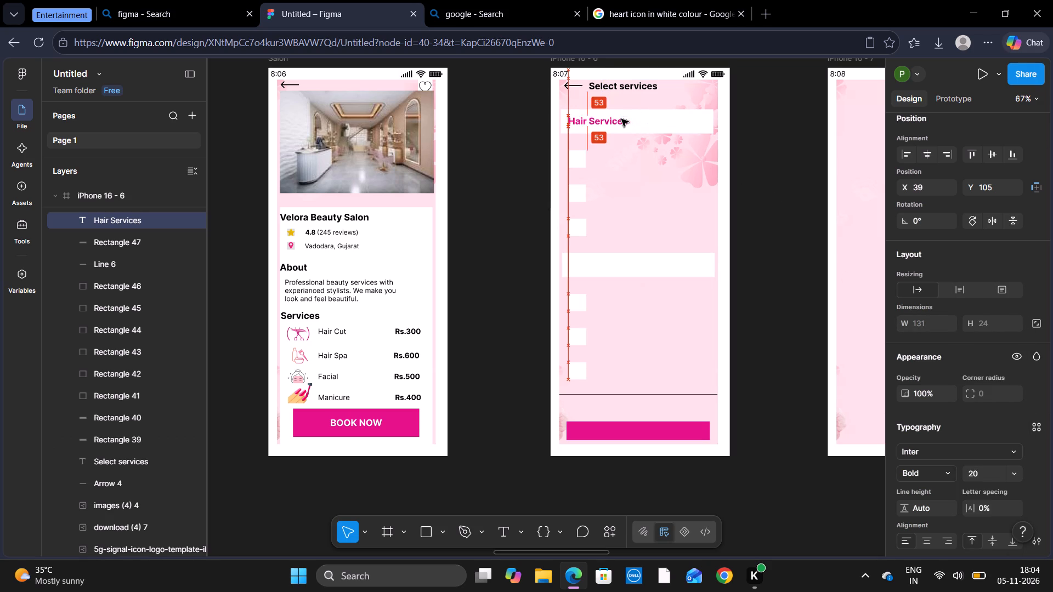
pyautogui.moveTo(621, 119); pyautogui.dragTo(622, 119)
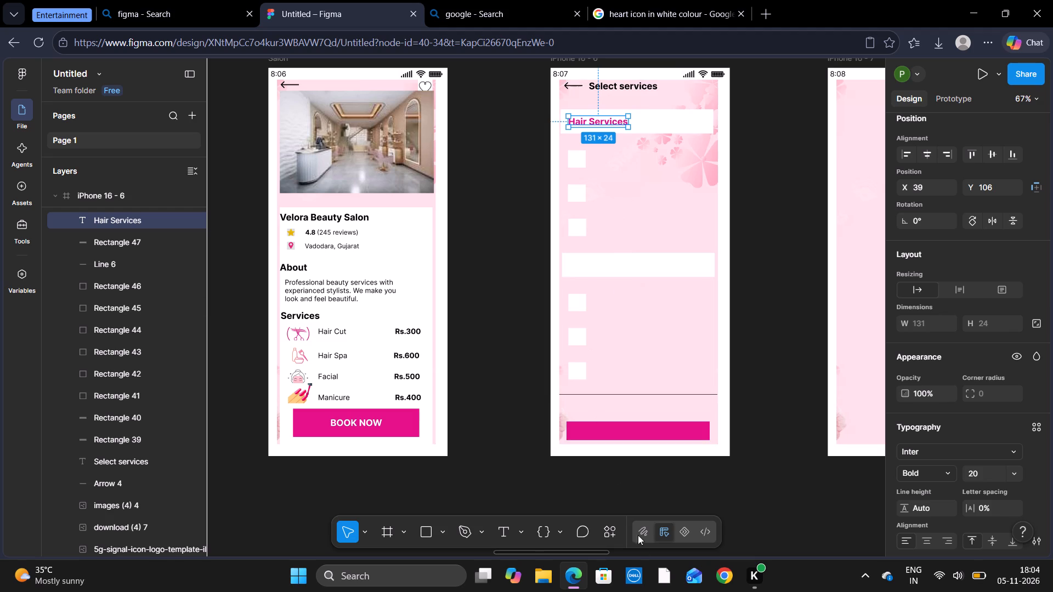
# Add the bold heading "Beauty Services" in pink E51189, size 20, on the lower white bar at about X 44, Y 426.
pyautogui.click(500, 529)
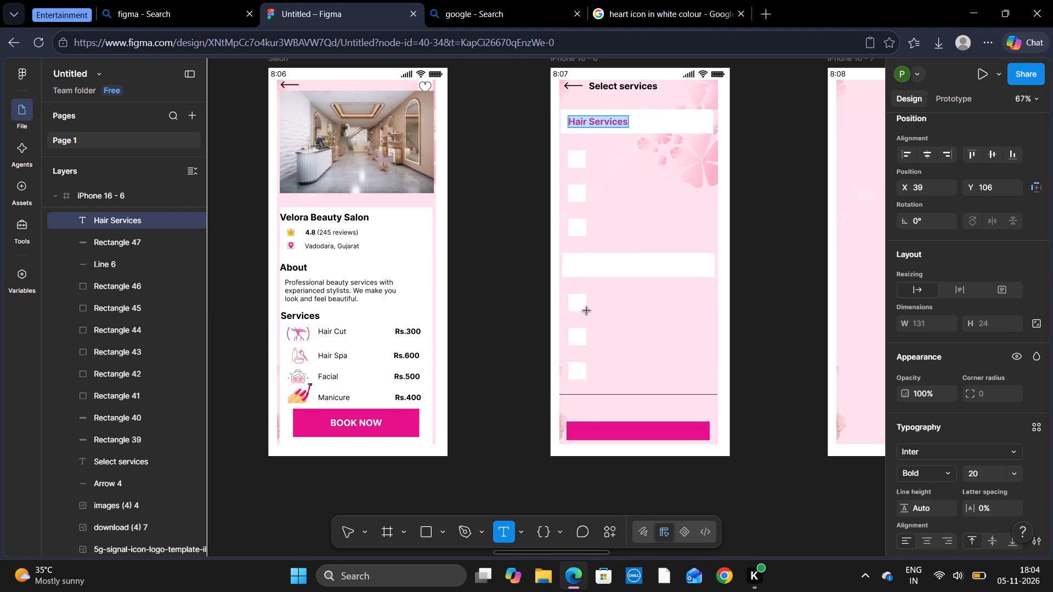
pyautogui.click(570, 261)
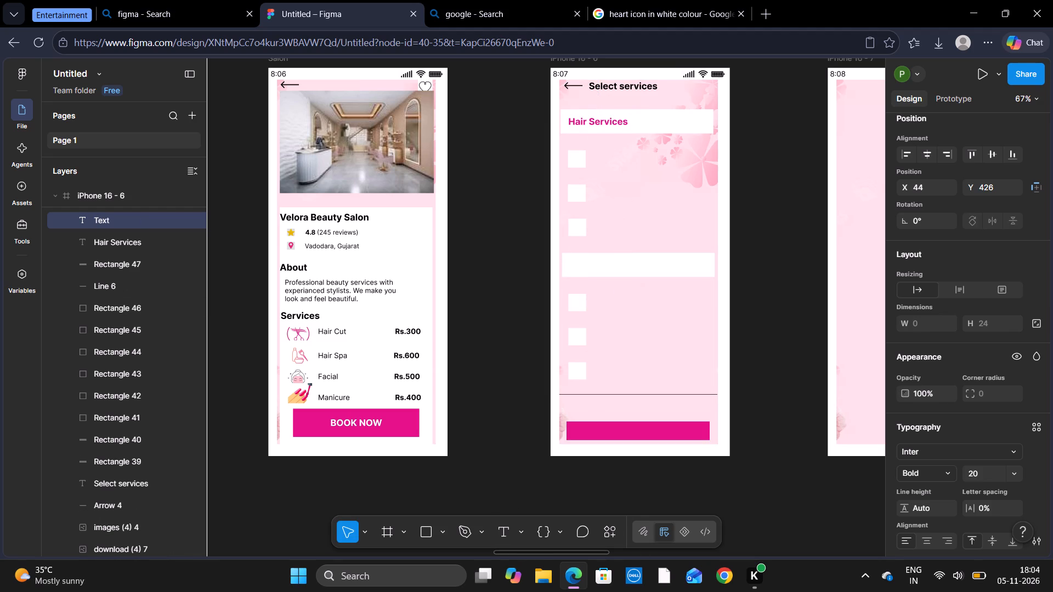
pyautogui.write('Beauty')
pyautogui.press('space')
pyautogui.press('BackSpace')
pyautogui.press('BackSpace')
pyautogui.press('BackSpace')
pyautogui.press('BackSpace')
pyautogui.press('BackSpace')
pyautogui.press('BackSpace')
pyautogui.press('BackSpace')
pyautogui.scroll(-2, 976, 476)
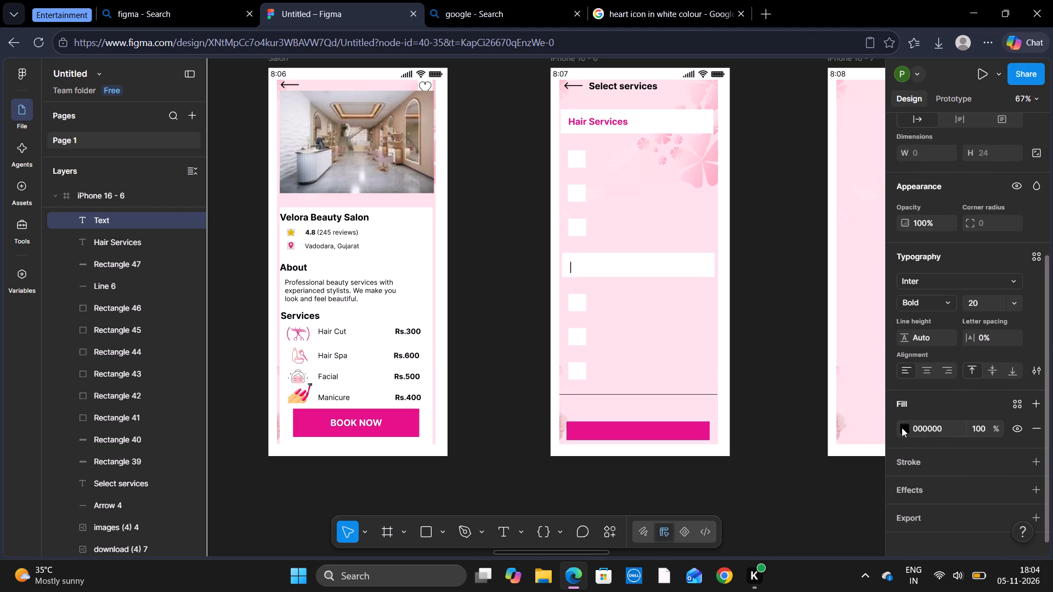
pyautogui.click(902, 427)
pyautogui.click(769, 530)
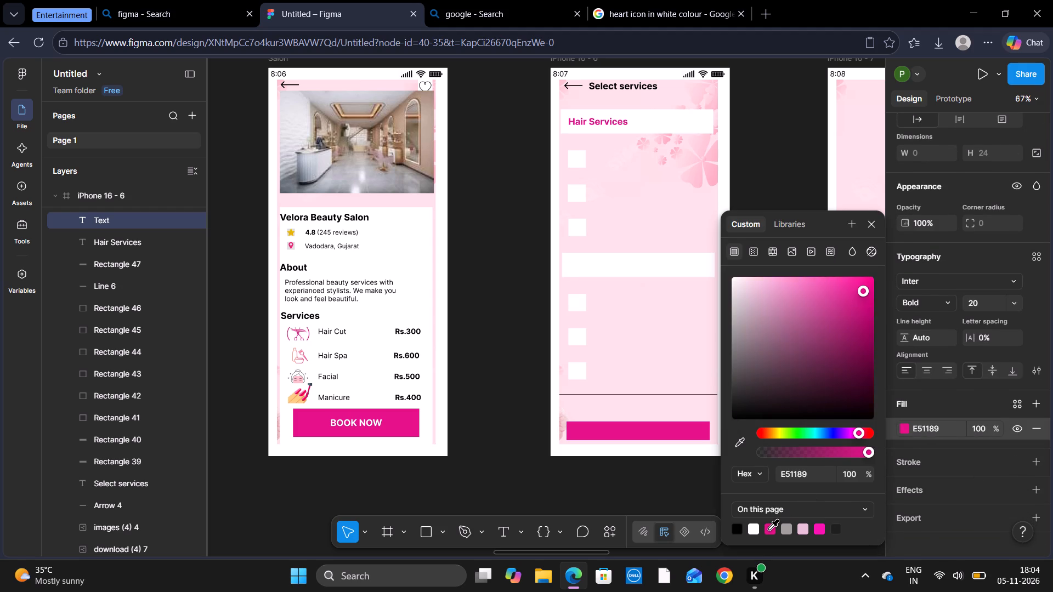
pyautogui.write('Beauty')
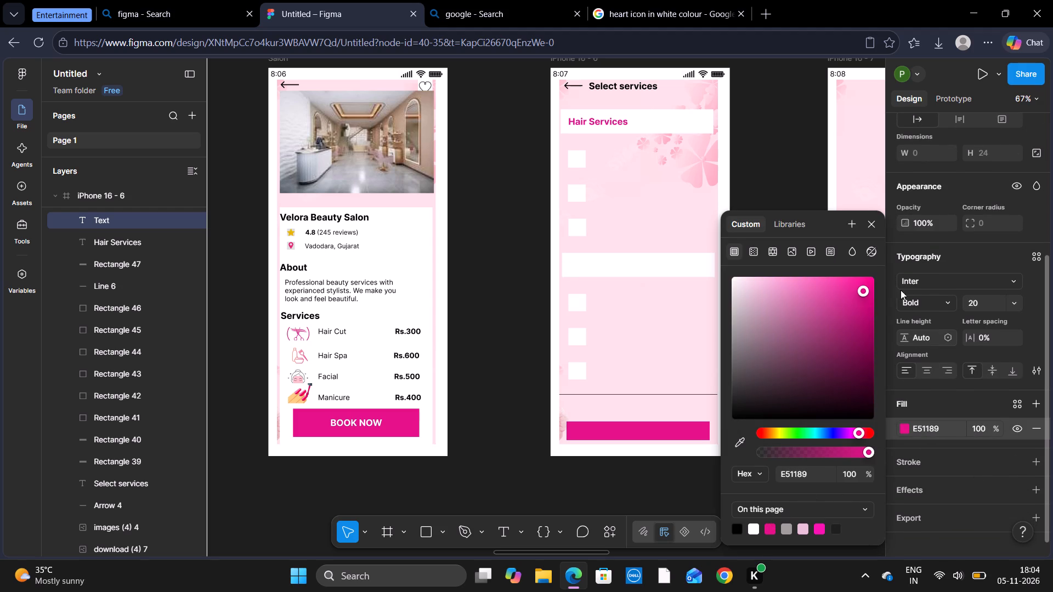
pyautogui.click(877, 225)
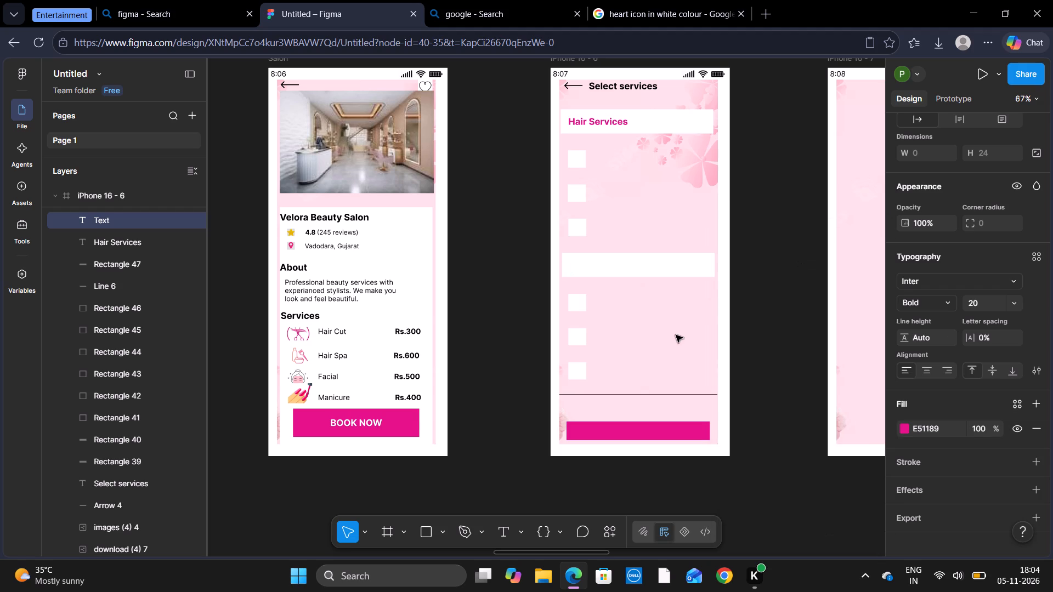
pyautogui.write('Beauty')
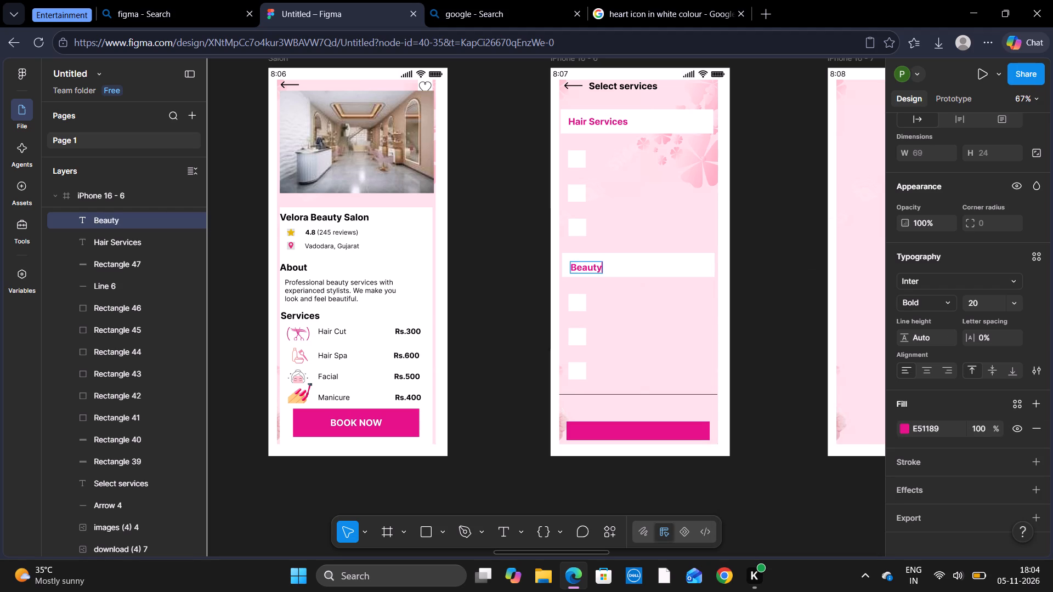
pyautogui.press('space')
pyautogui.write('Services')
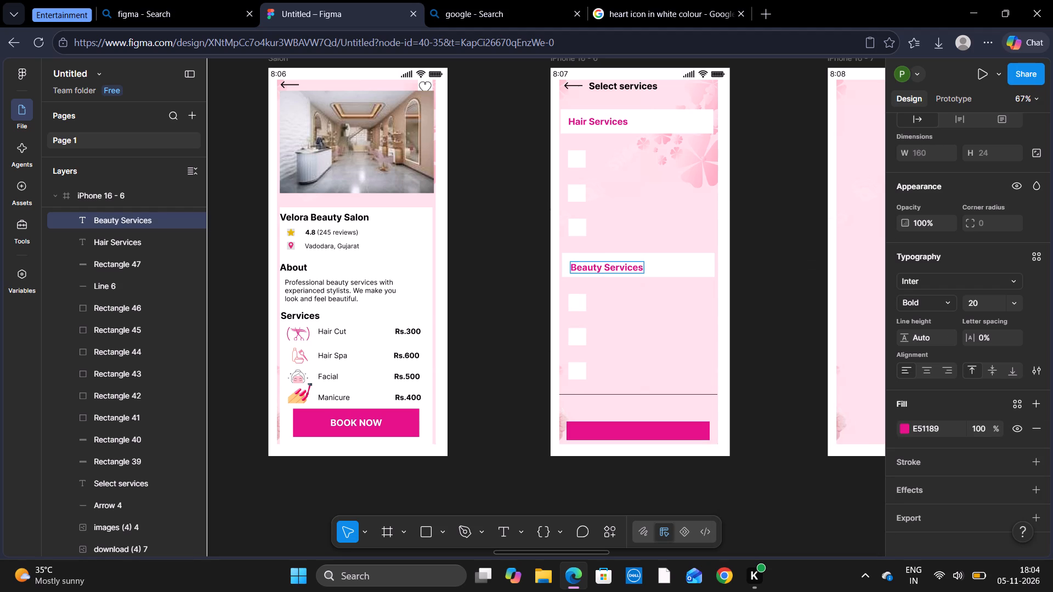
pyautogui.click(662, 304)
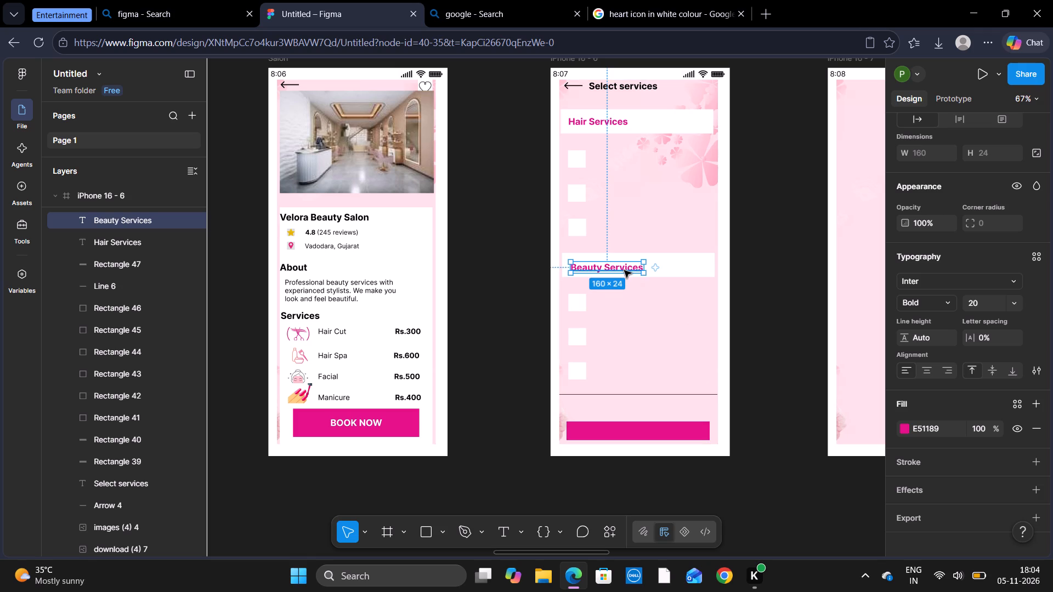
# Move the "Beauty Services" heading so its left edge aligns with the "Hair Services" heading, centred vertically in its white bar.
pyautogui.click(624, 270)
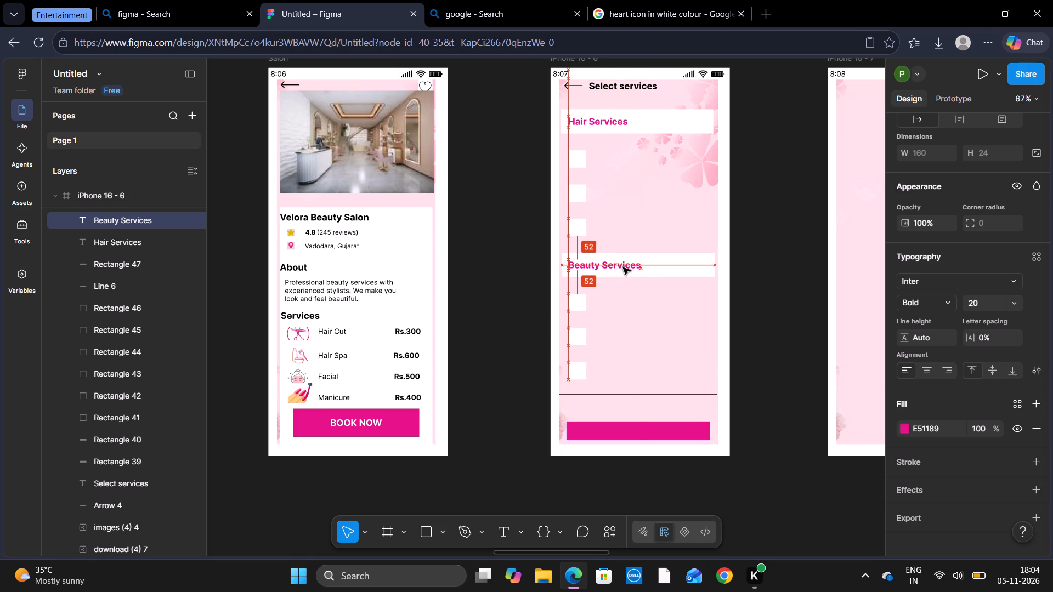
pyautogui.click(758, 286)
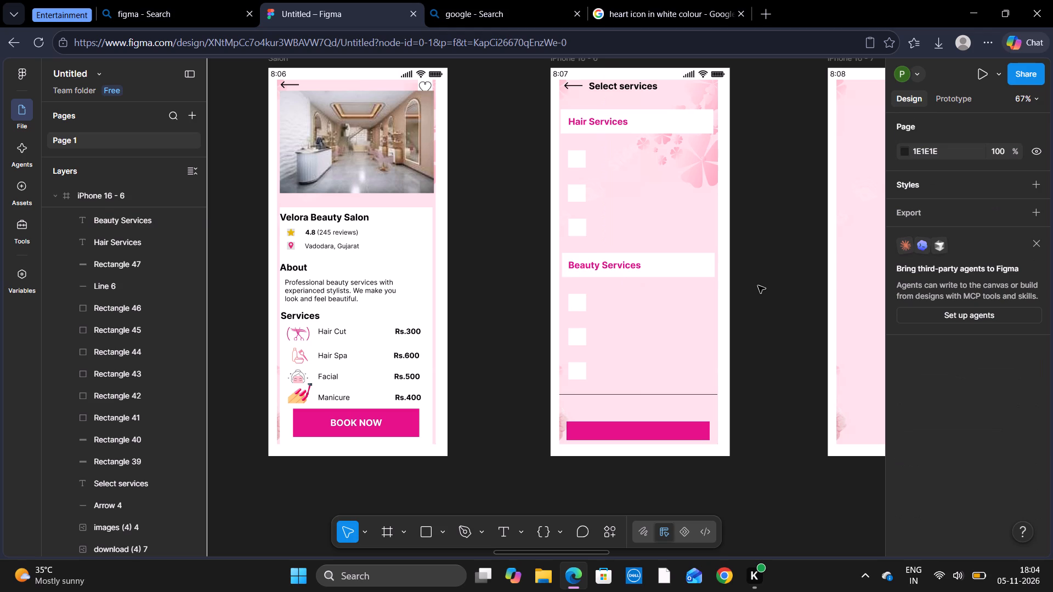
# Add the bold black label "Hair Cut" at size 16 close beside the first white square under "Hair Services".
pyautogui.click(501, 535)
pyautogui.click(607, 156)
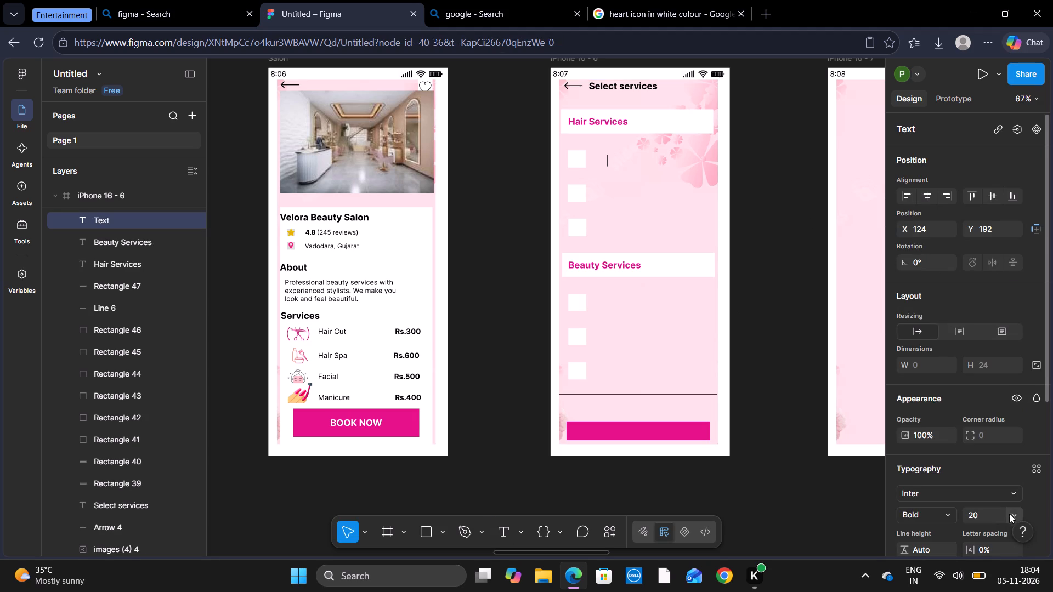
pyautogui.click(1021, 513)
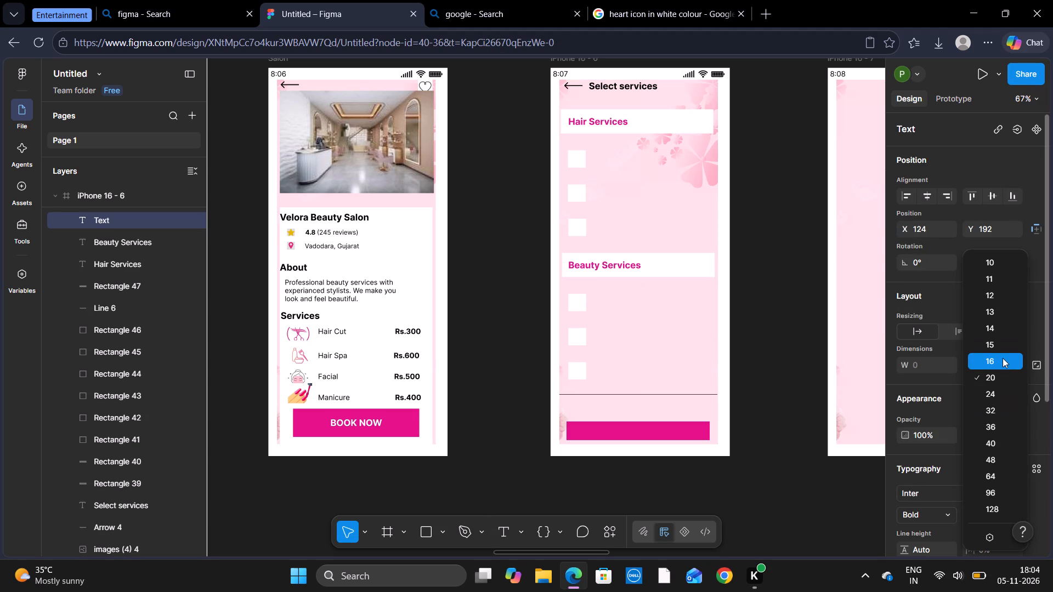
pyautogui.click(1003, 358)
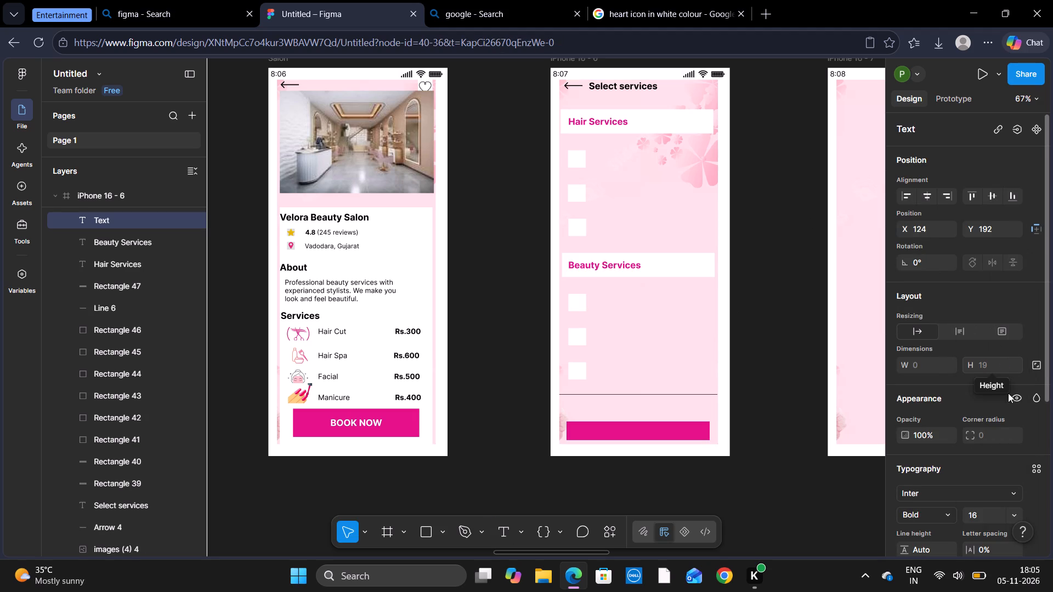
pyautogui.scroll(-2, 938, 445)
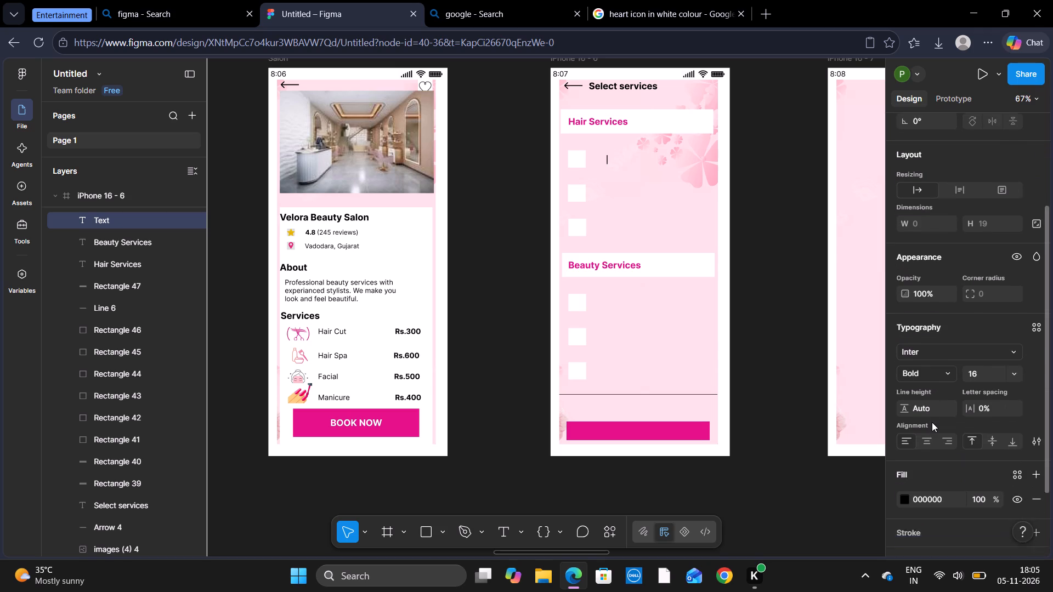
pyautogui.scroll(-1, 932, 422)
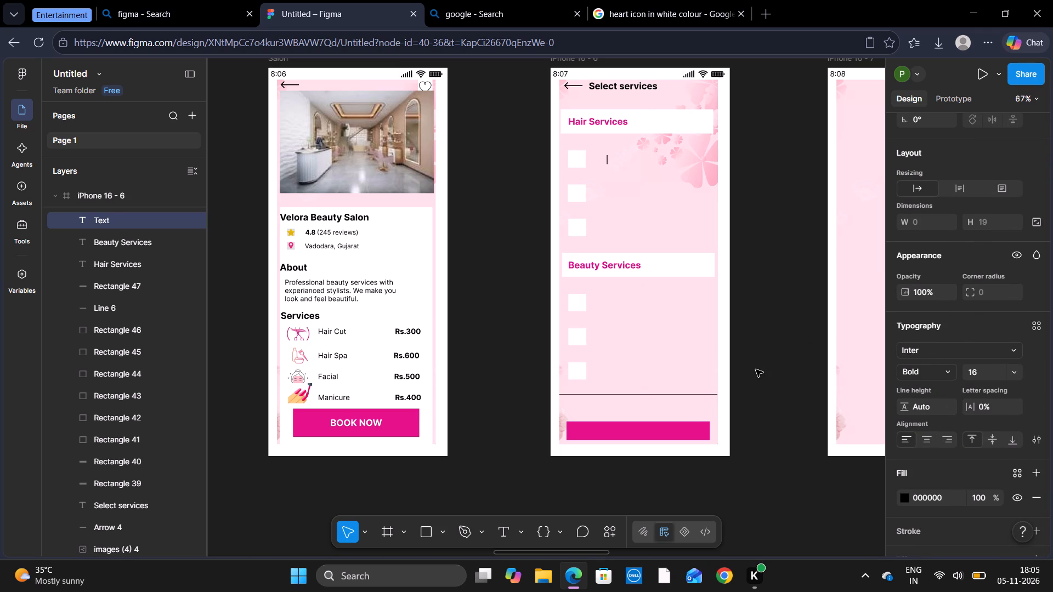
pyautogui.write('Hair')
pyautogui.press('space')
pyautogui.write('Cut')
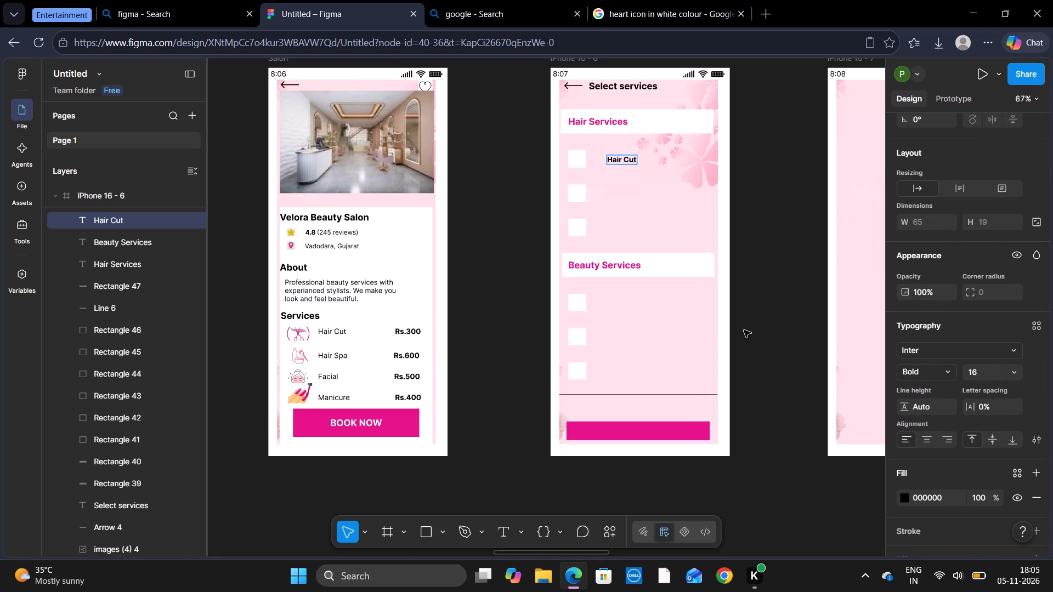
pyautogui.click(667, 206)
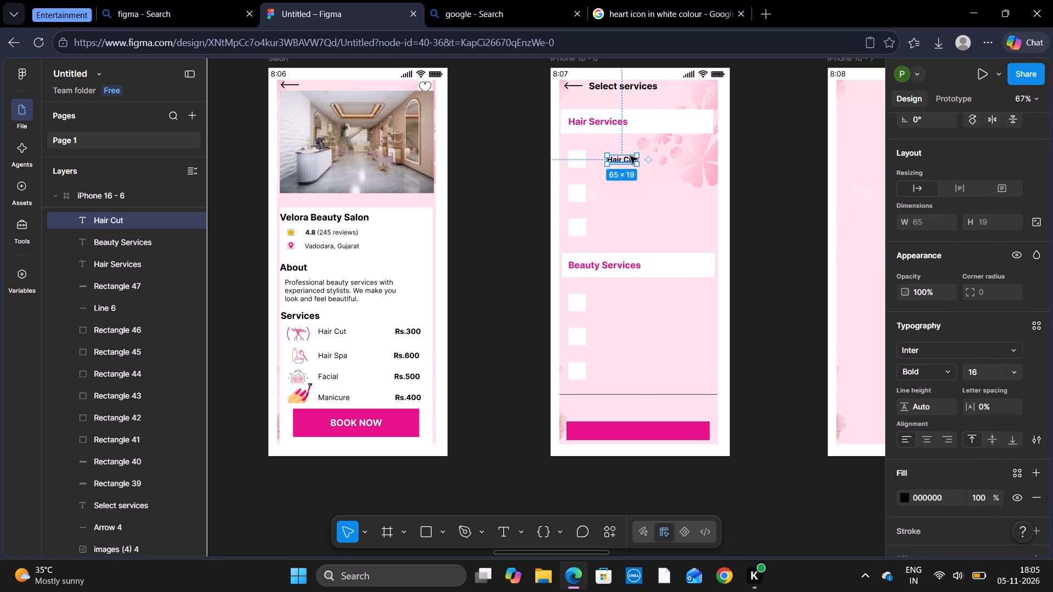
pyautogui.moveTo(630, 156); pyautogui.dragTo(620, 154)
pyautogui.click(620, 154)
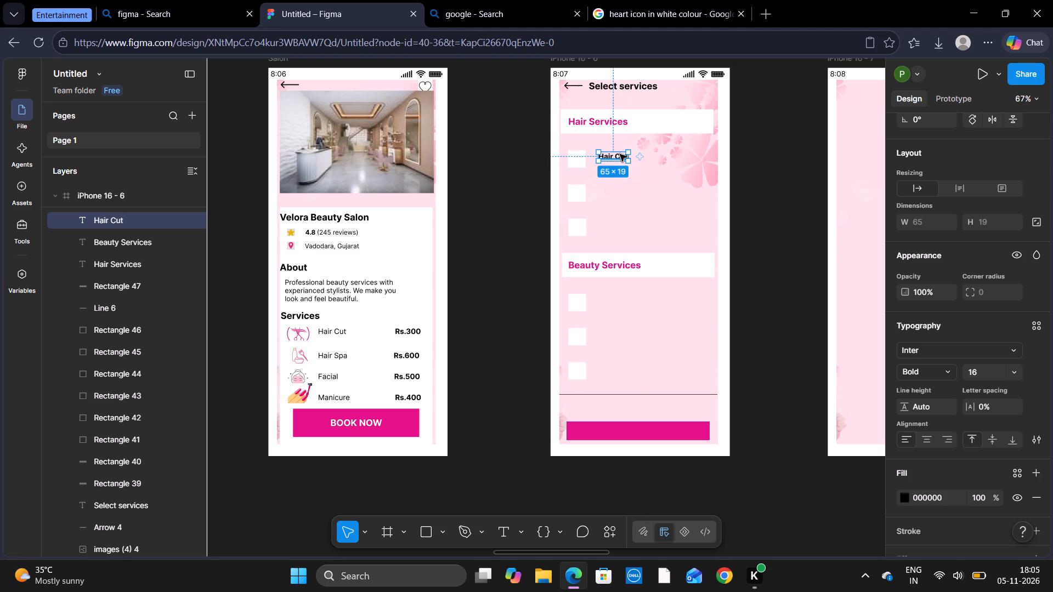
# Add the bold size 16 label "Hair Spa" beside the second white square, left-aligned with "Hair Cut".
pyautogui.click(511, 524)
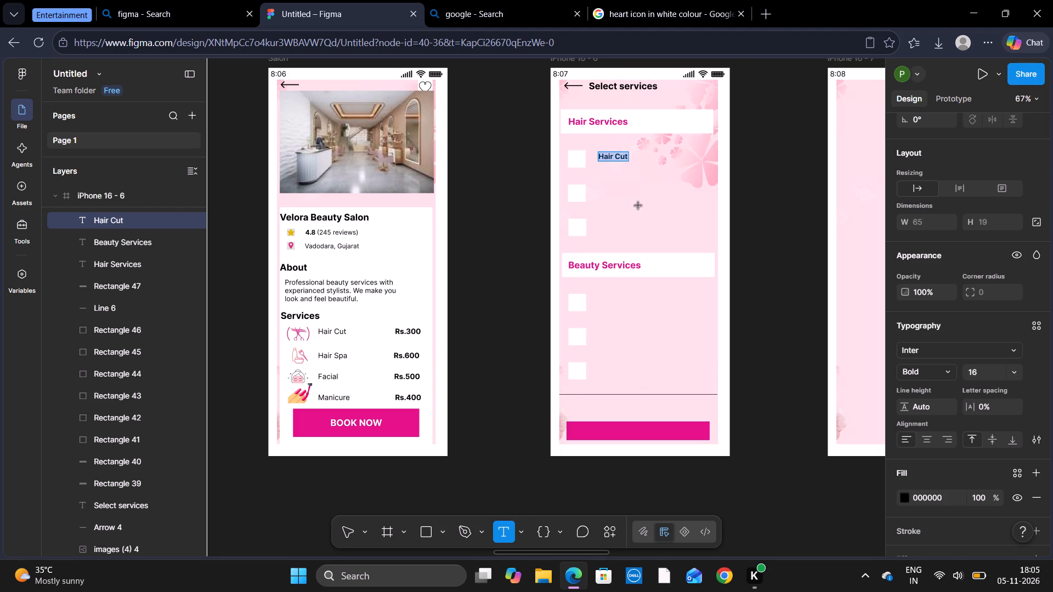
pyautogui.click(599, 191)
pyautogui.hotkey('shift', 'h')
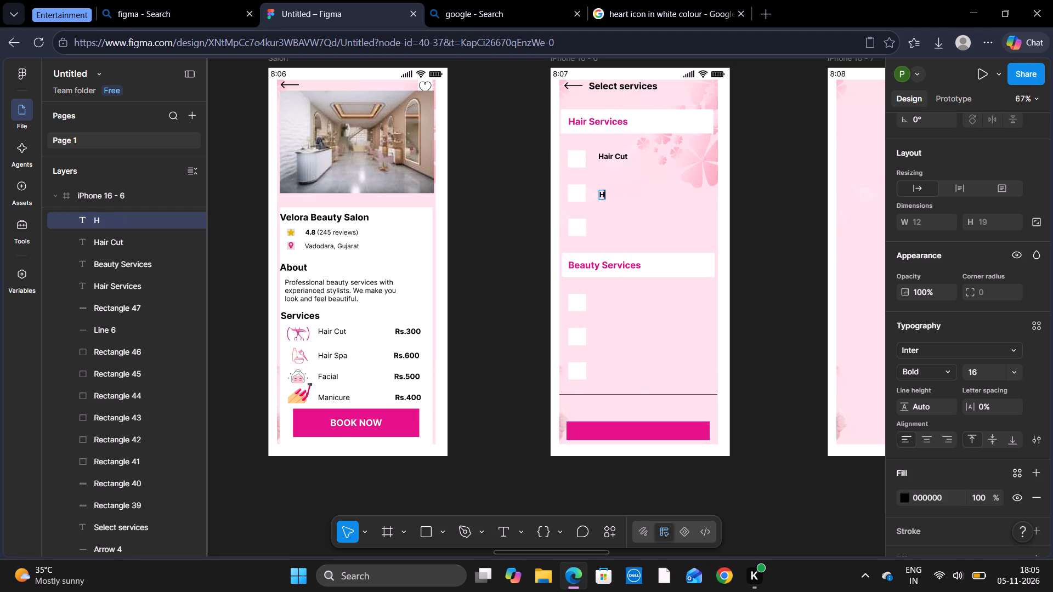
pyautogui.write('air s')
pyautogui.press('BackSpace')
pyautogui.write('Spa')
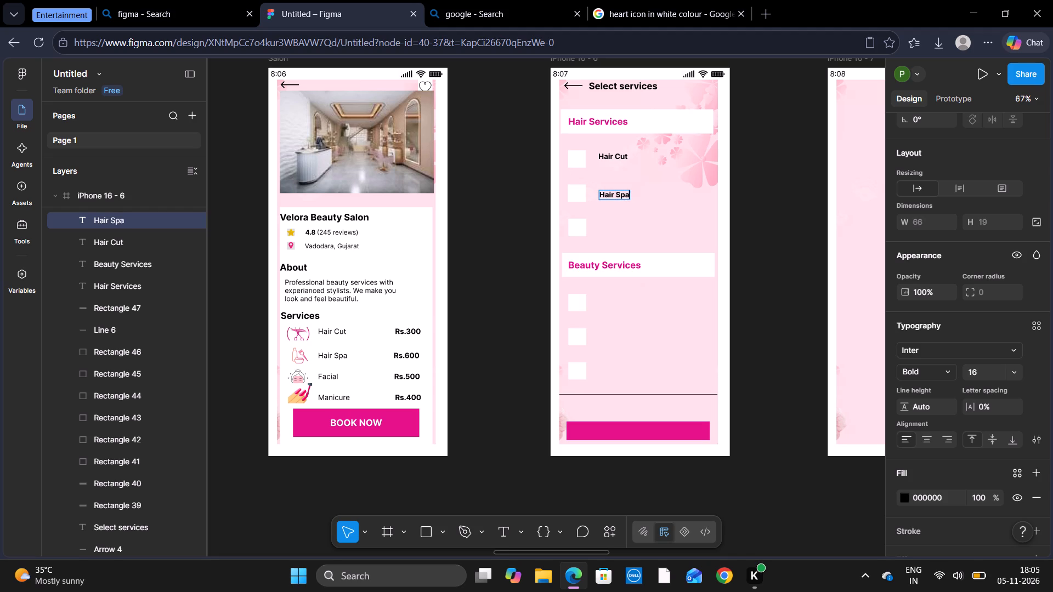
pyautogui.click(648, 212)
pyautogui.click(616, 192)
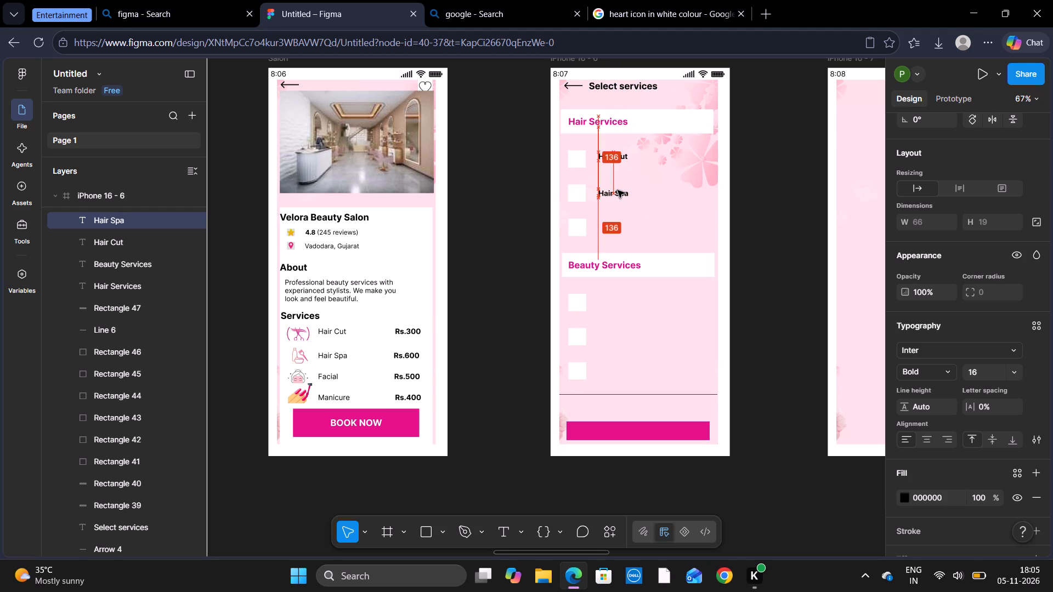
# Add the bold size 16 label "Hair Coloring" beside the third white square under "Hair Services".
pyautogui.click(499, 530)
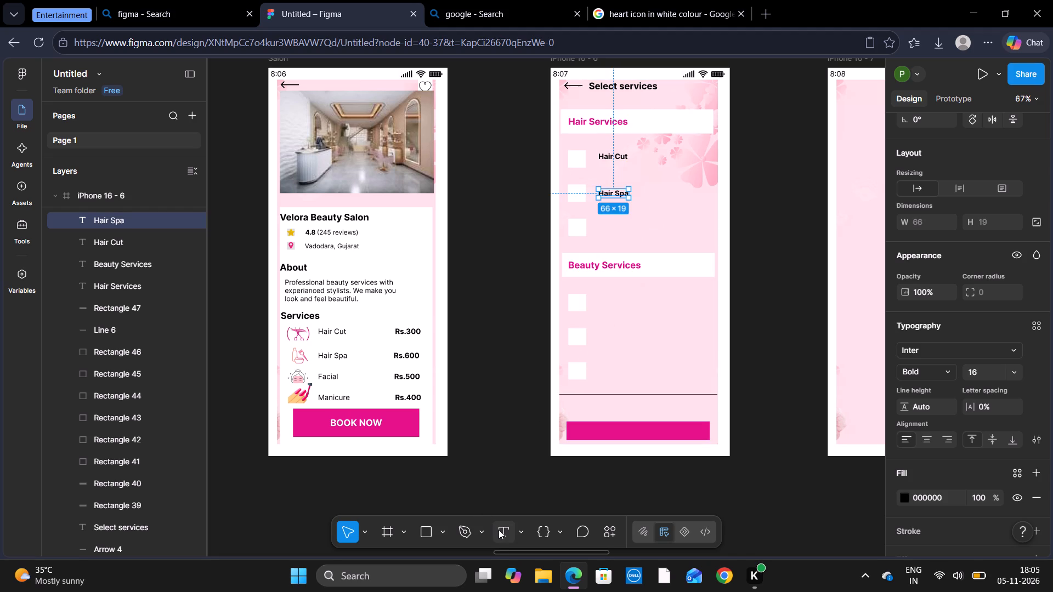
pyautogui.click(604, 229)
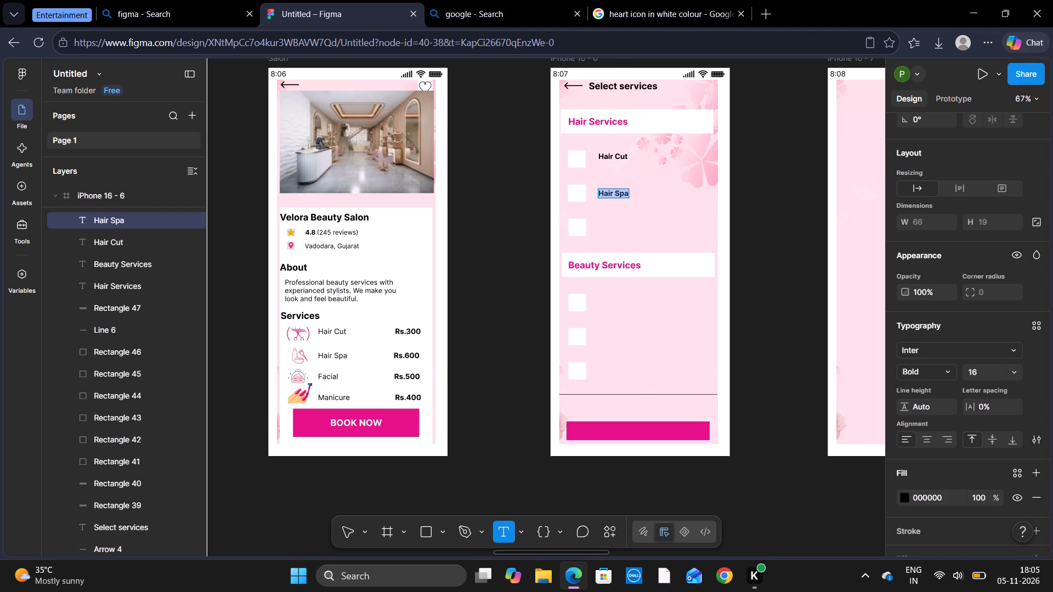
pyautogui.write('Hair')
pyautogui.press('space')
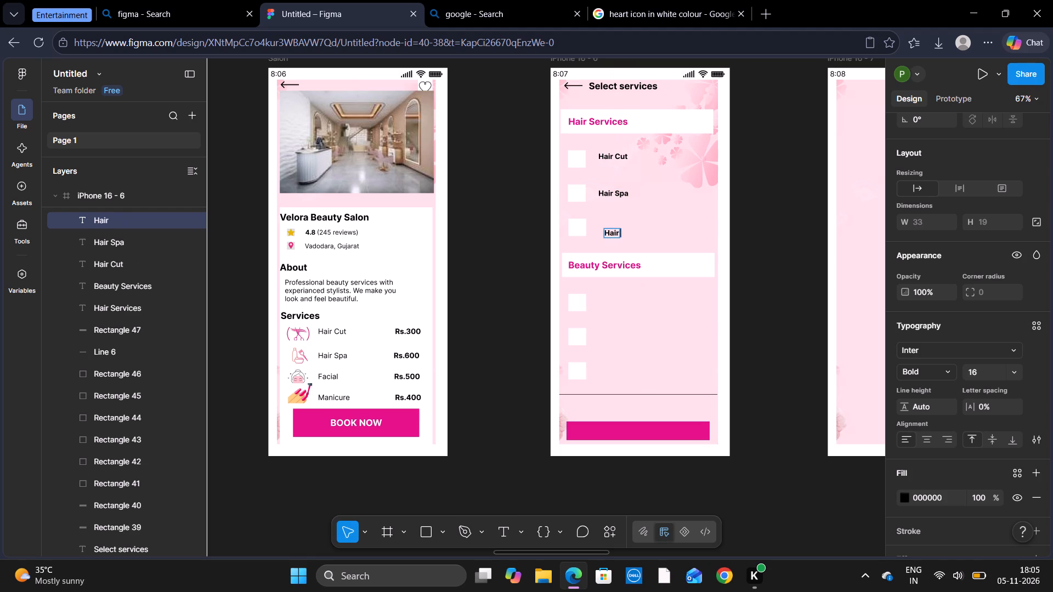
pyautogui.write('Colo')
pyautogui.write('ring')
pyautogui.click(661, 232)
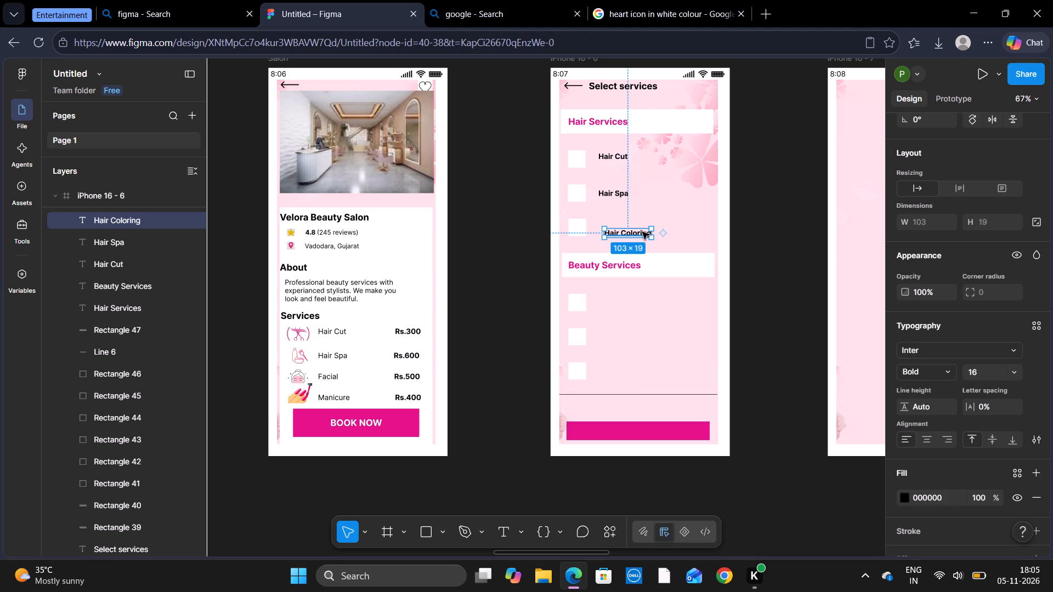
# Move the "Hair Coloring" label so it left-aligns with "Hair Spa" and sits level with the third white square.
pyautogui.moveTo(641, 232); pyautogui.dragTo(633, 227)
pyautogui.click(791, 238)
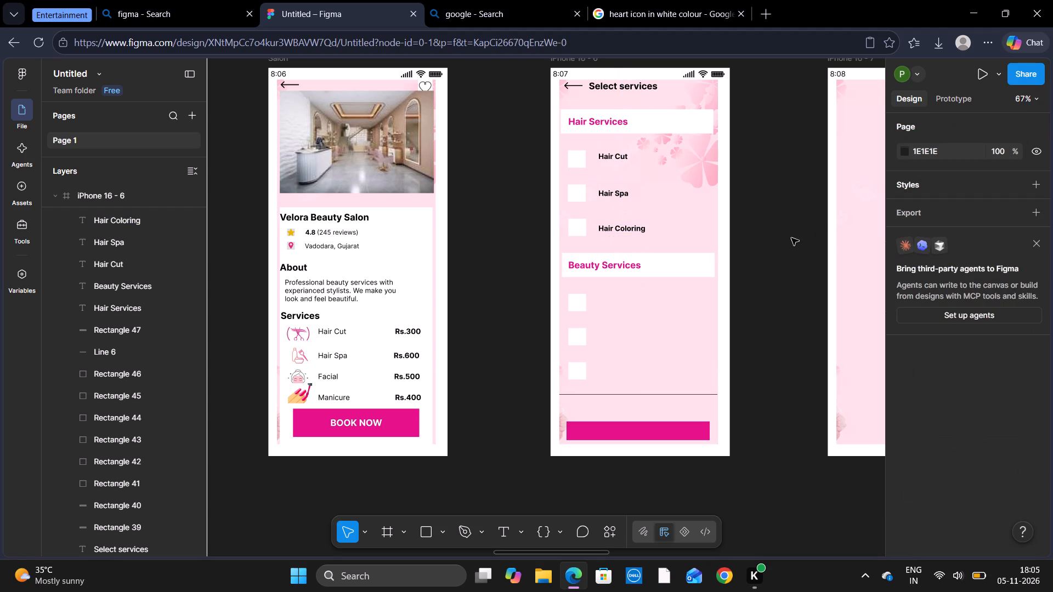
# Add the bold size 16 label "Facial" beside the first white square under "Beauty Services", left-aligned with the hair service labels.
pyautogui.click(508, 527)
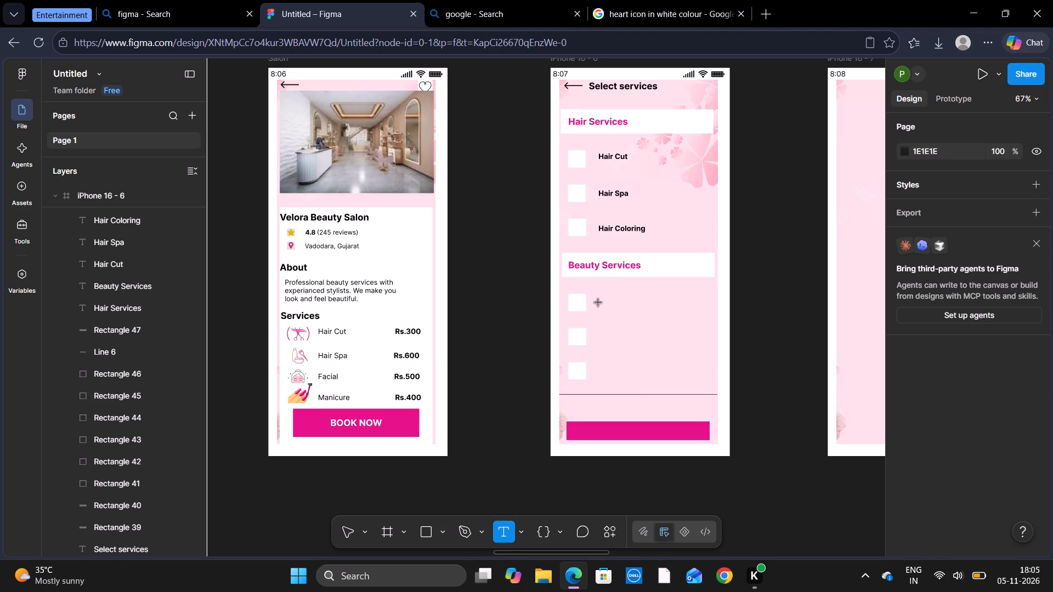
pyautogui.click(598, 303)
pyautogui.write('GF')
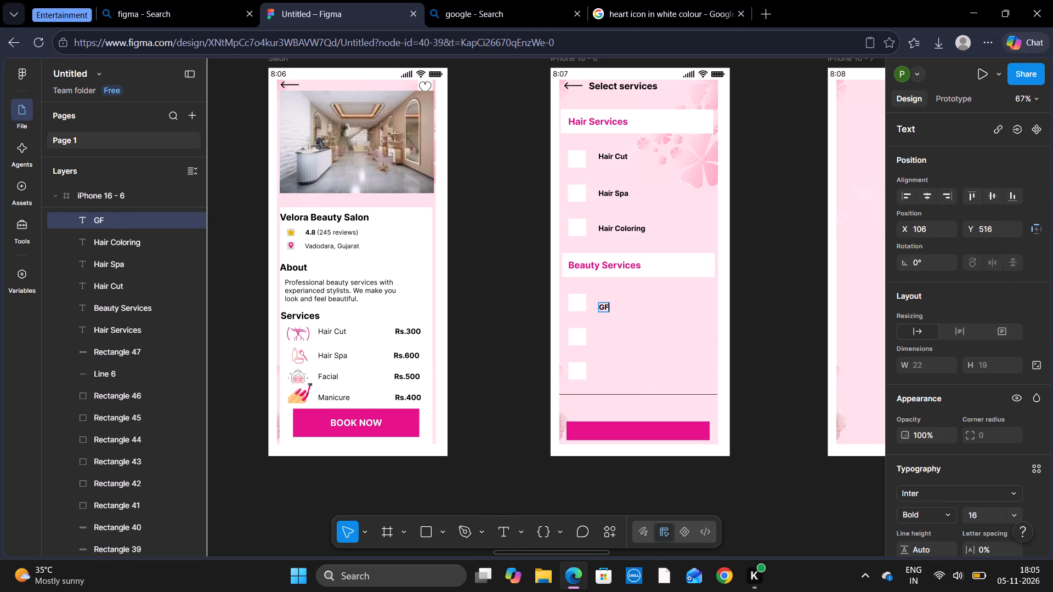
pyautogui.press('BackSpace')
pyautogui.press('BackSpace')
pyautogui.write('Facial')
pyautogui.moveTo(606, 319); pyautogui.dragTo(609, 306)
pyautogui.moveTo(609, 306); pyautogui.dragTo(616, 296)
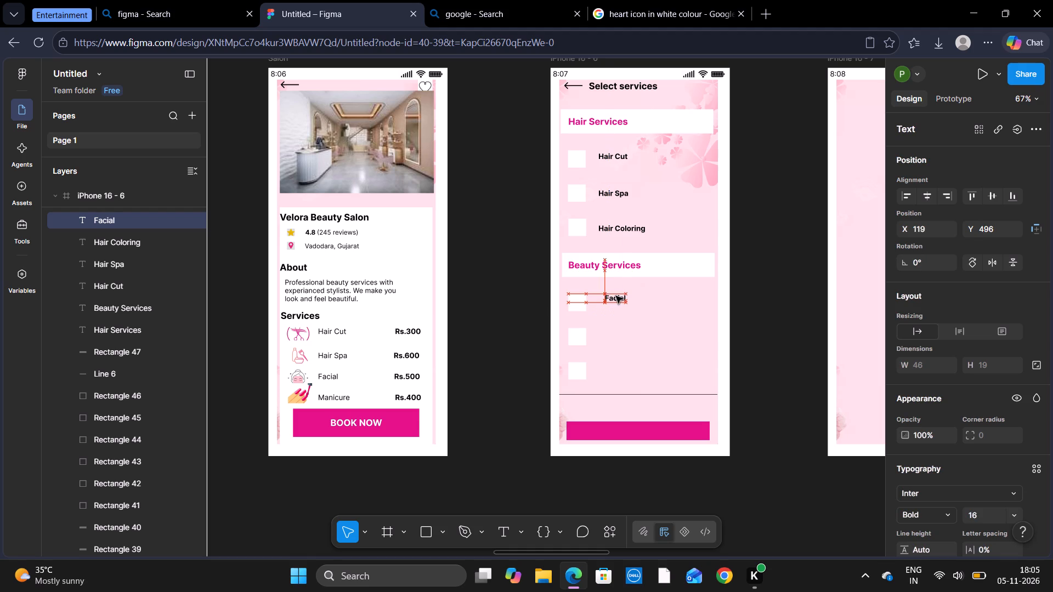
pyautogui.moveTo(616, 296); pyautogui.dragTo(610, 298)
pyautogui.click(610, 298)
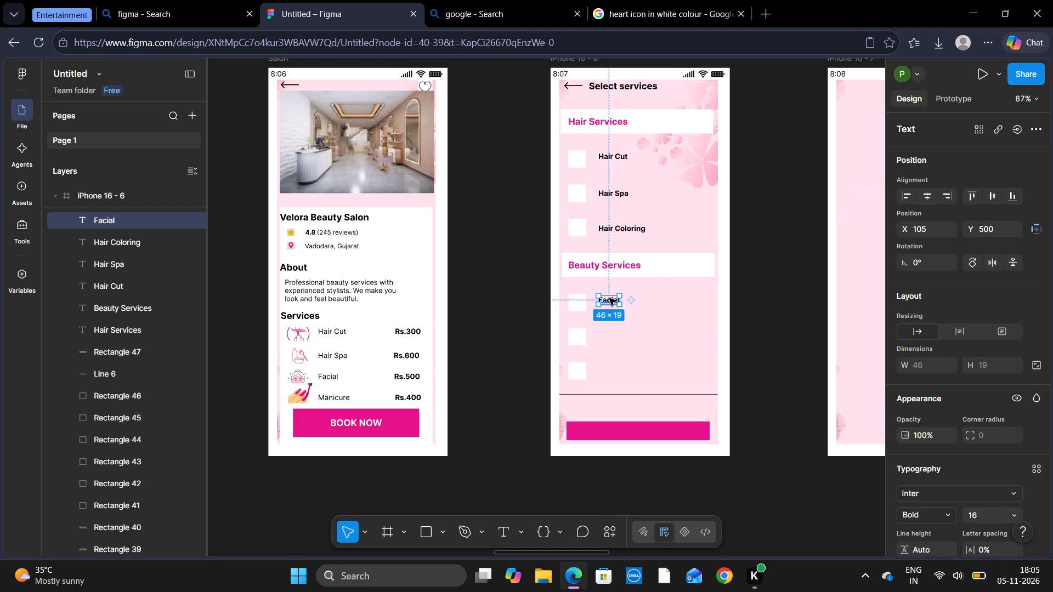
pyautogui.click(609, 296)
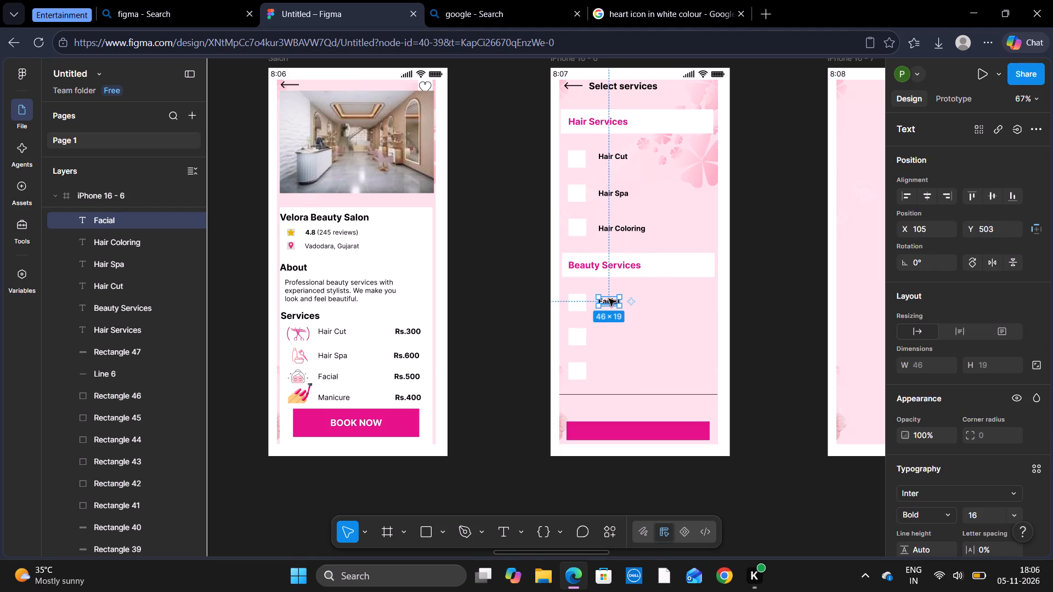
pyautogui.click(609, 299)
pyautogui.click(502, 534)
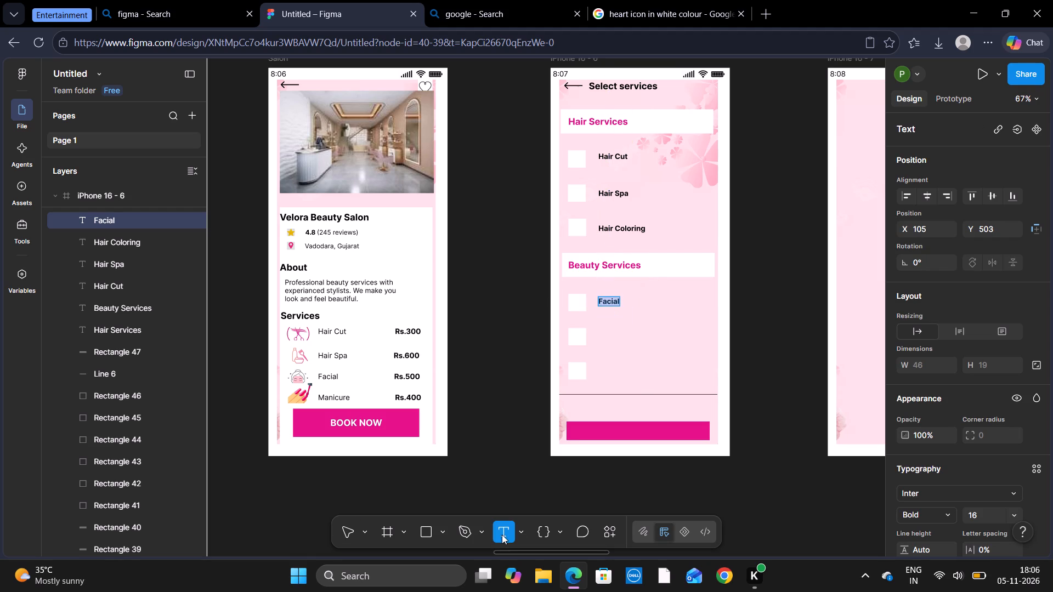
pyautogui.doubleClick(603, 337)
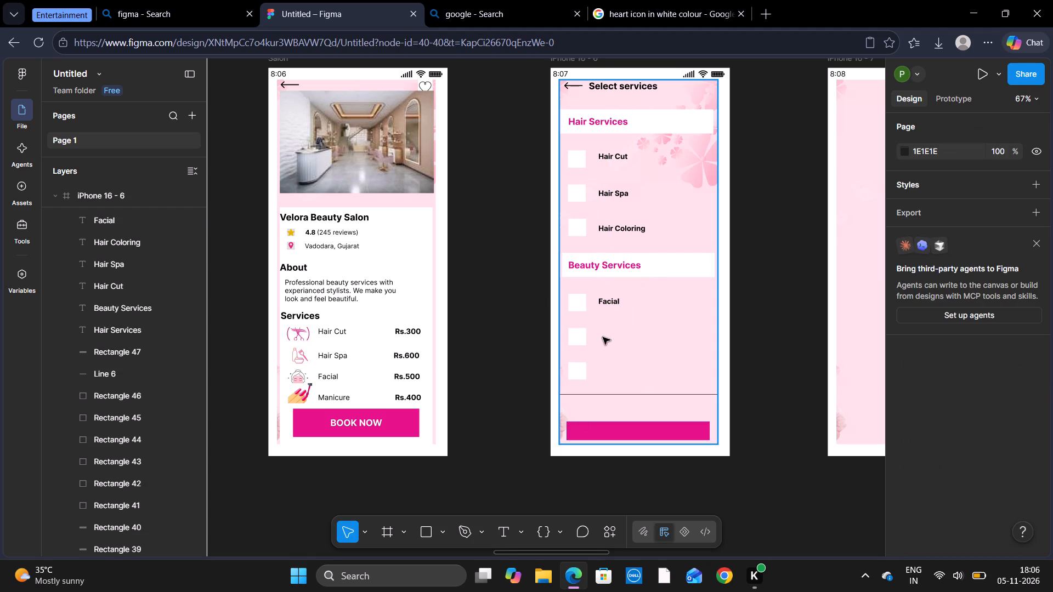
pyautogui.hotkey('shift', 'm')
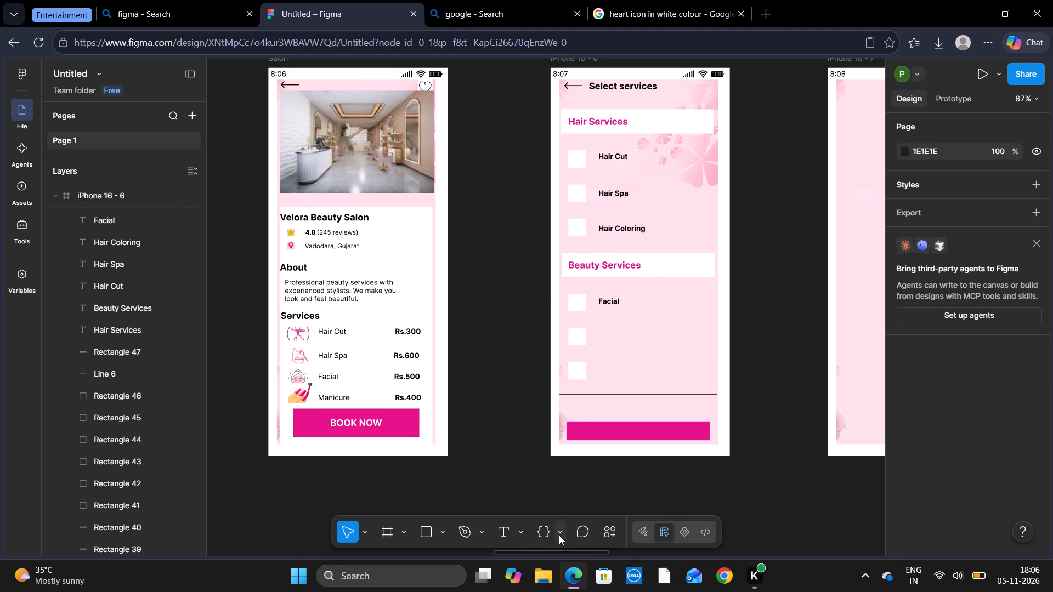
# Add the bold size 16 label "Manicure" beside the second white square under "Beauty Services", left-aligned with "Facial".
pyautogui.click(507, 539)
pyautogui.click(602, 333)
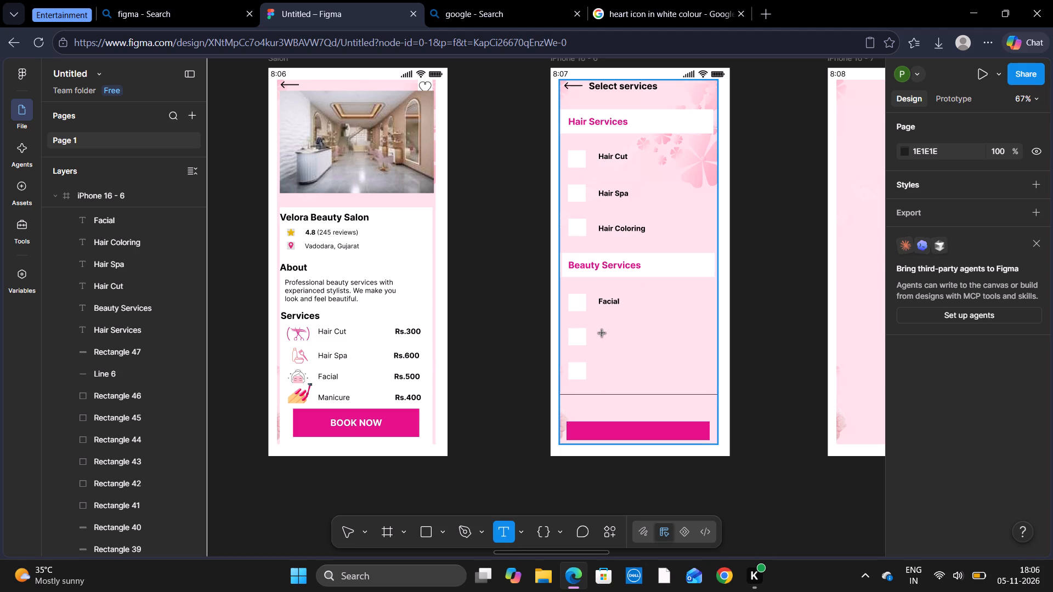
pyautogui.write('Manicure')
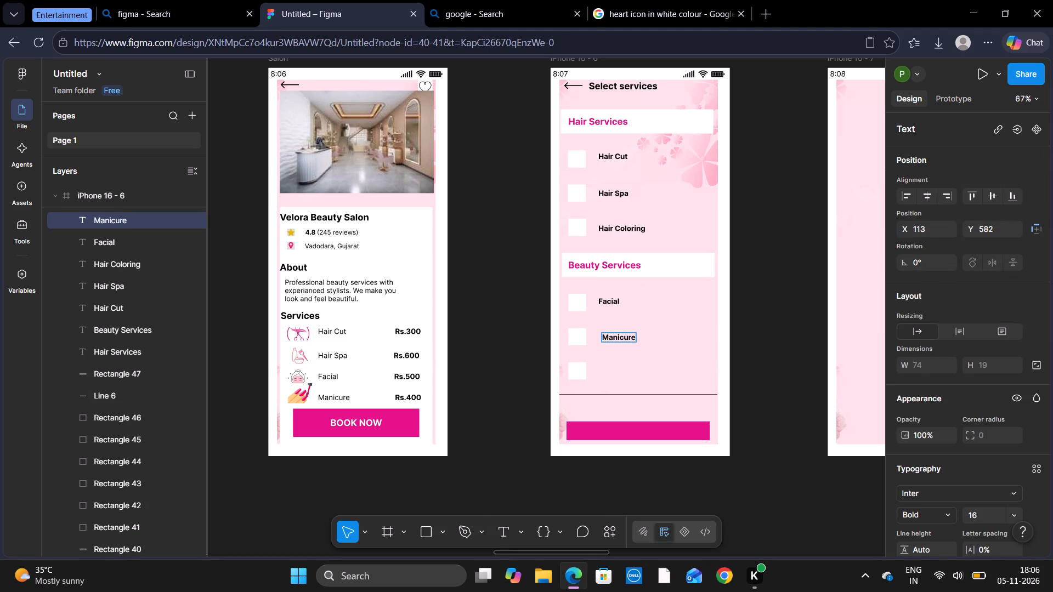
pyautogui.click(649, 352)
pyautogui.hscroll(-1, 649, 352)
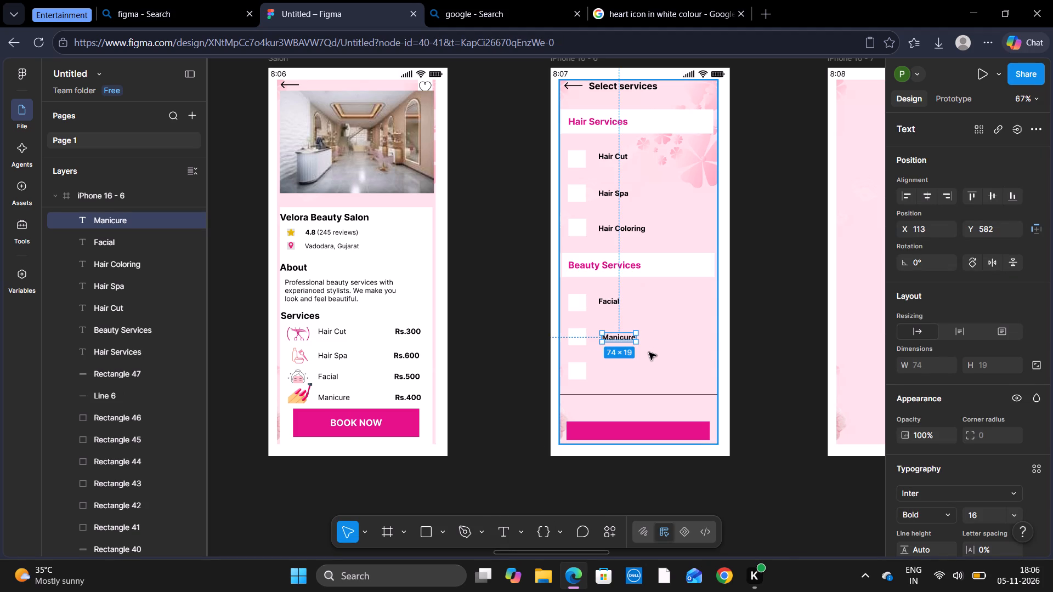
pyautogui.hscroll(-1, 649, 352)
pyautogui.click(627, 340)
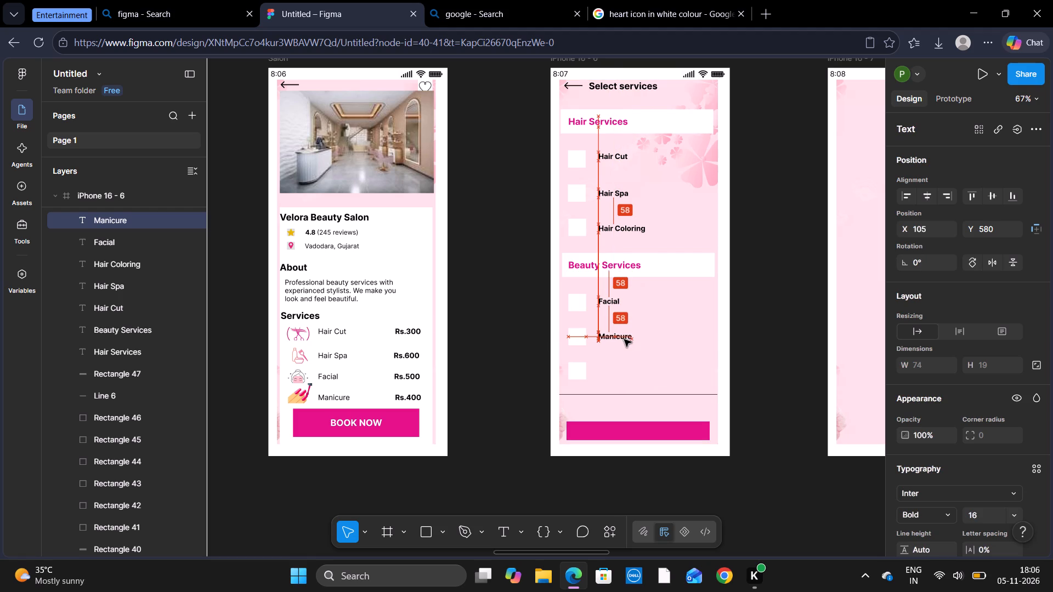
# Add the bold size 16 label "Pedicure" beside the third white square under "Beauty Services", left-aligned with "Manicure".
pyautogui.doubleClick(495, 527)
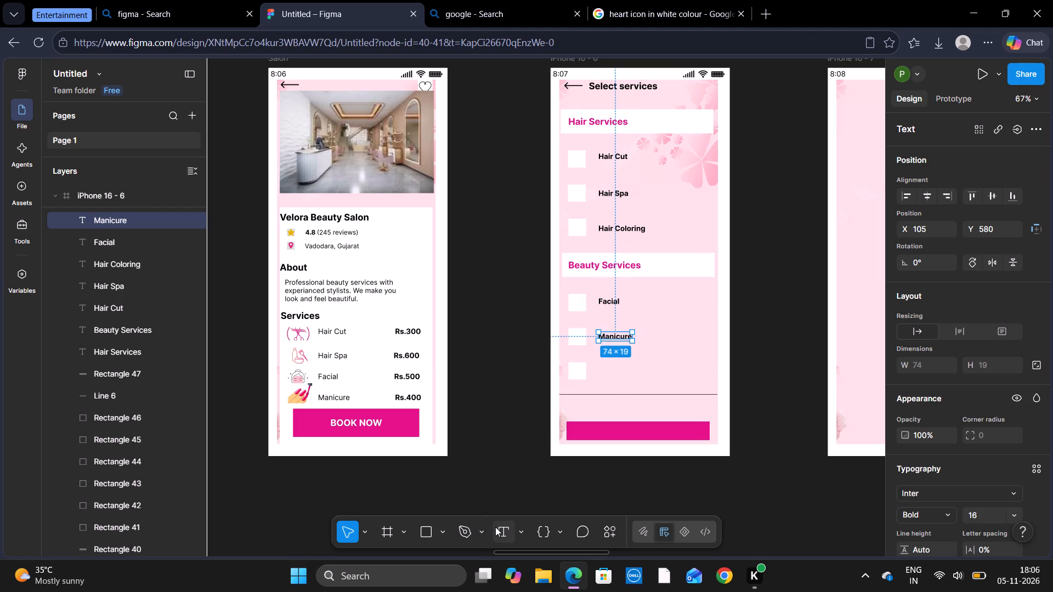
pyautogui.click(598, 371)
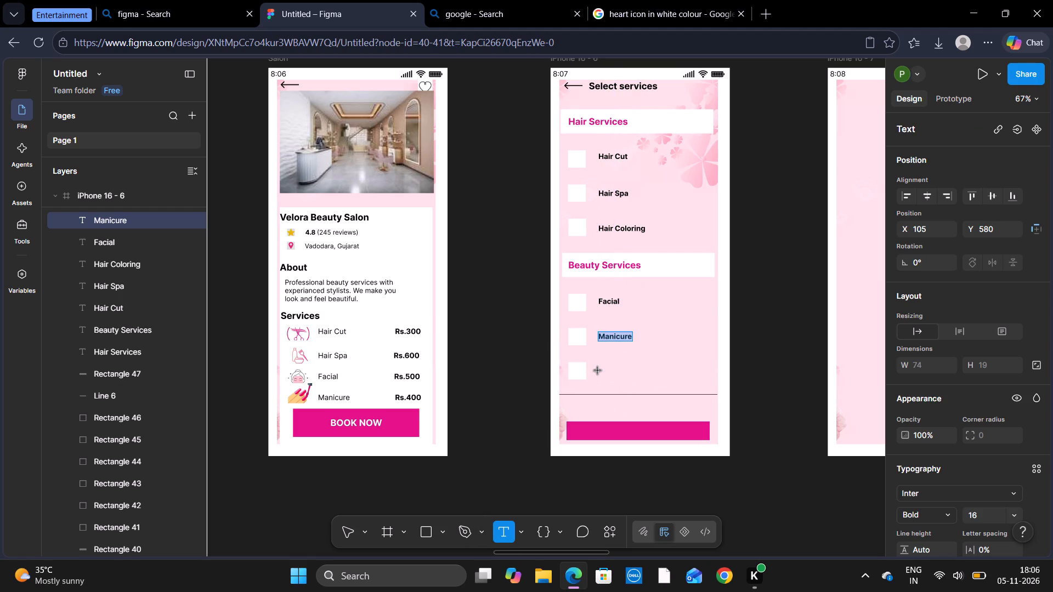
pyautogui.write('Pedicure')
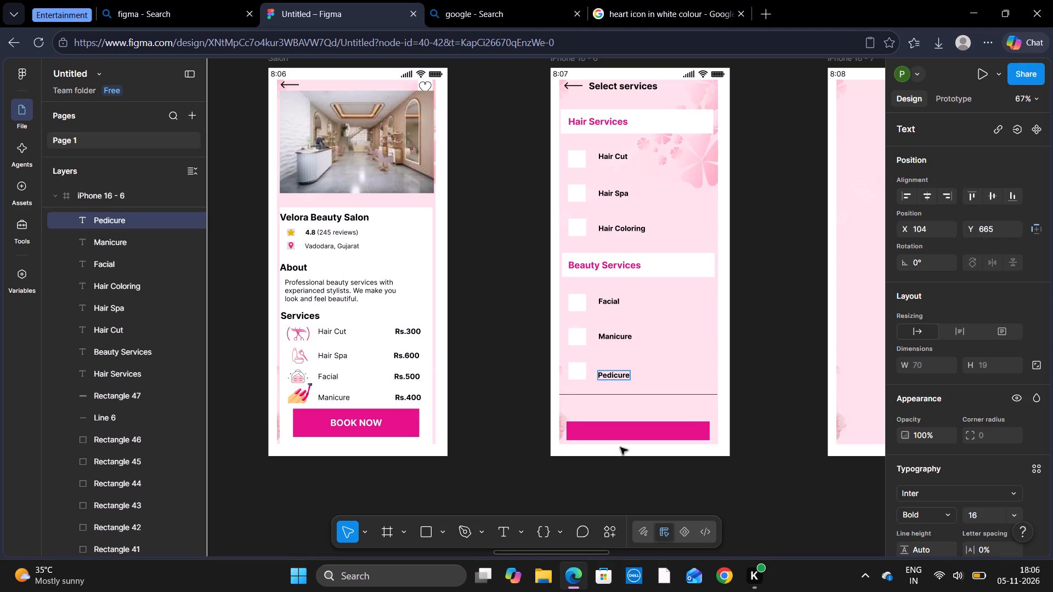
pyautogui.click(644, 372)
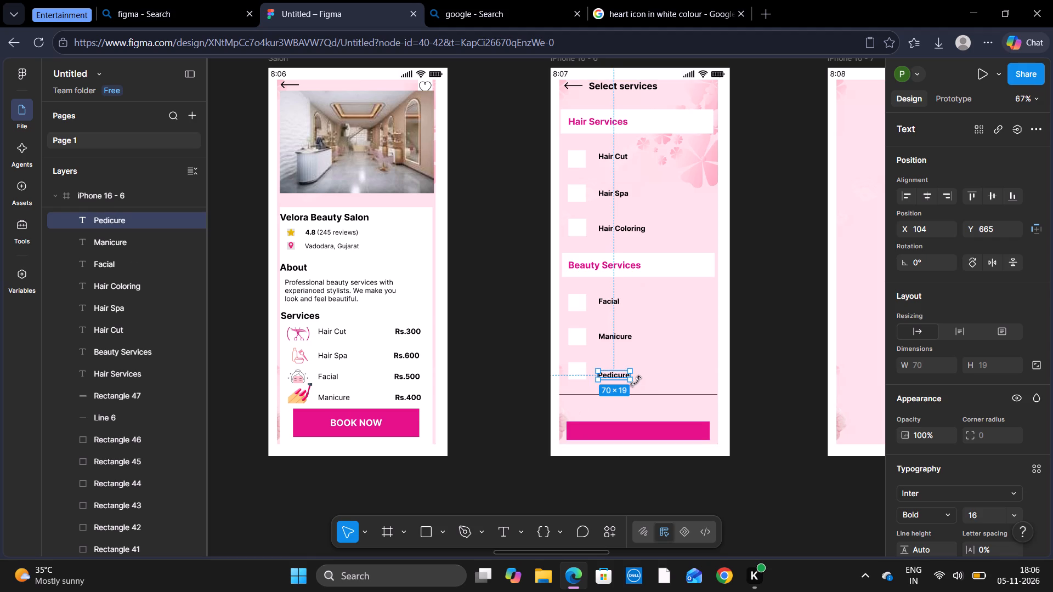
pyautogui.click(644, 383)
pyautogui.click(615, 377)
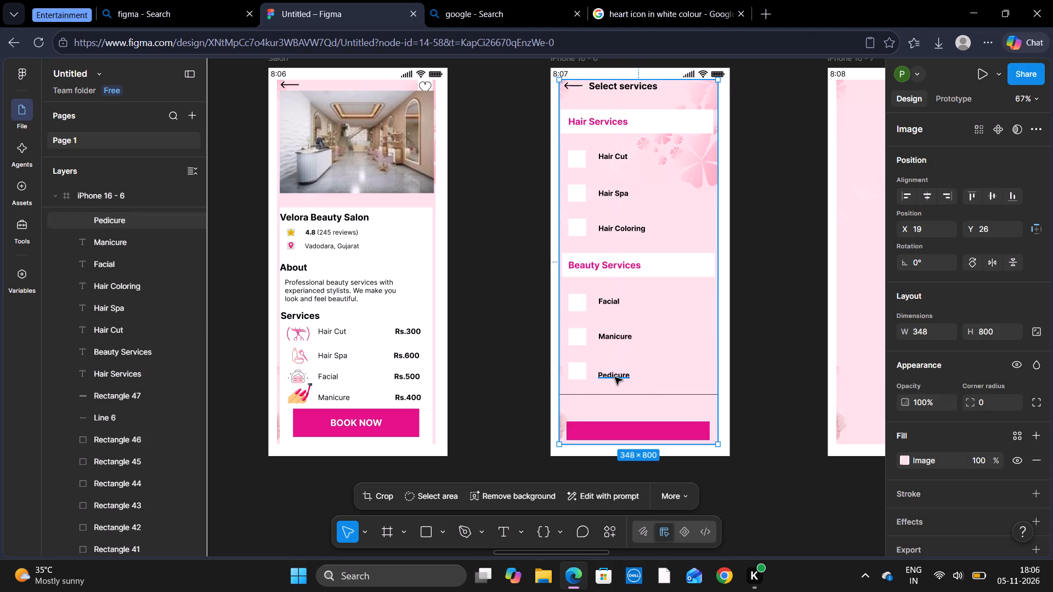
pyautogui.click(615, 377)
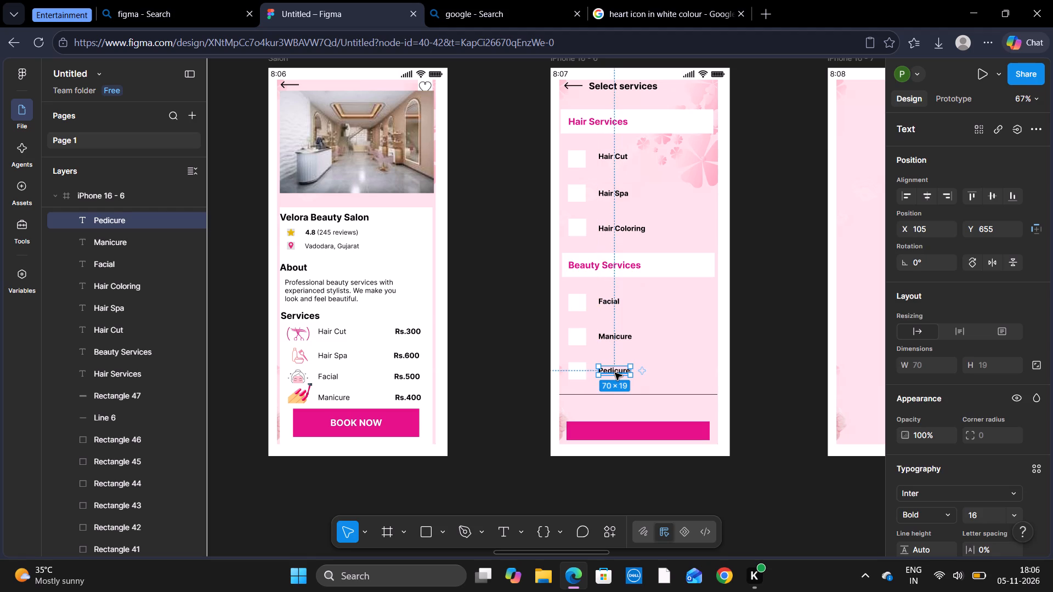
pyautogui.click(615, 373)
pyautogui.click(782, 360)
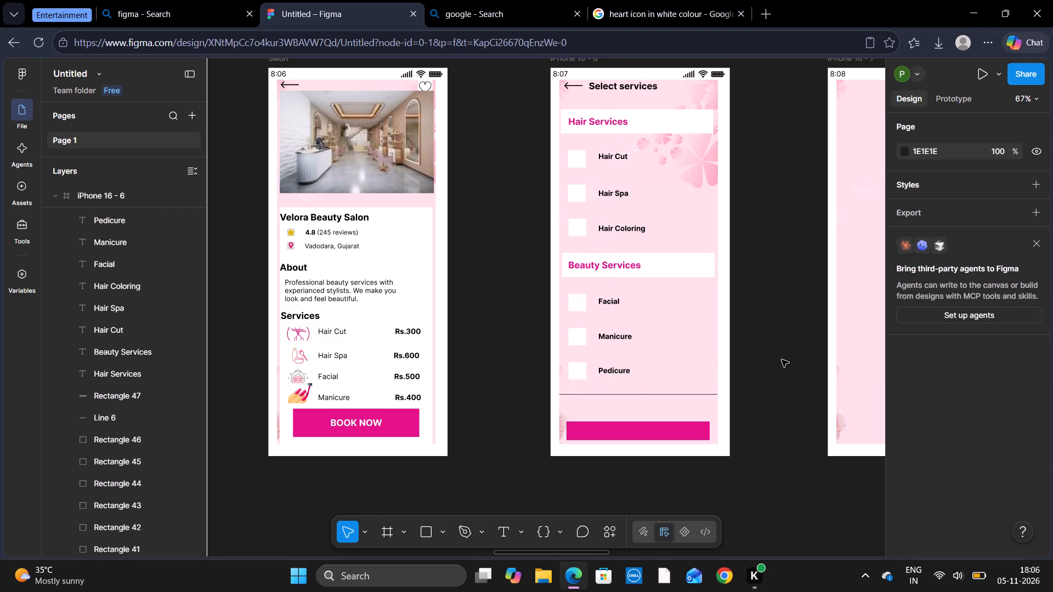
# Add the bold size 16 price "Rs.300" in the "Hair Cut" row, near the right edge of the pink background.
pyautogui.click(501, 531)
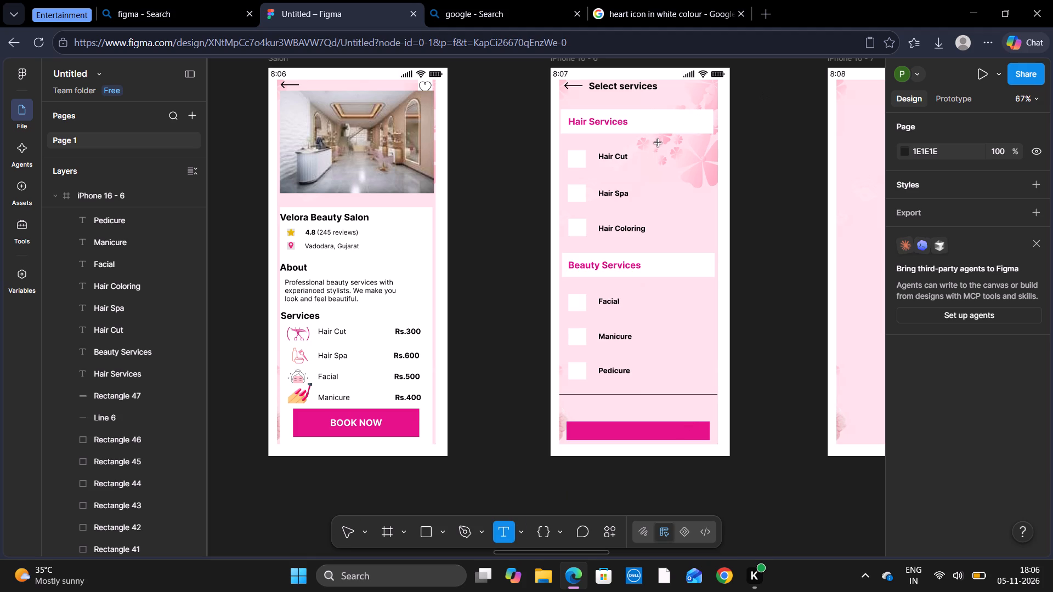
pyautogui.click(669, 159)
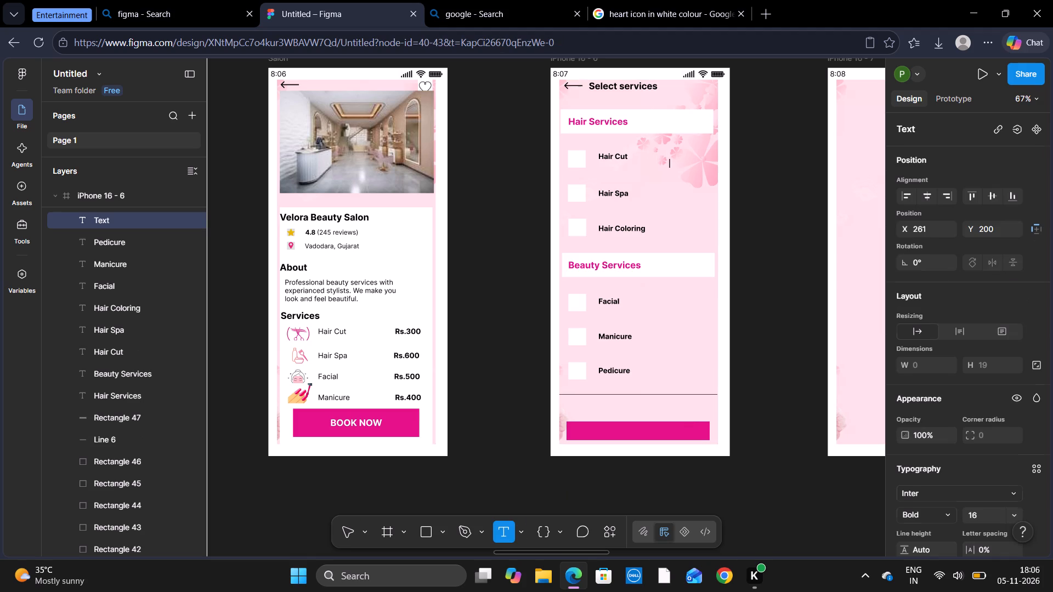
pyautogui.write('Rs')
pyautogui.press('.')
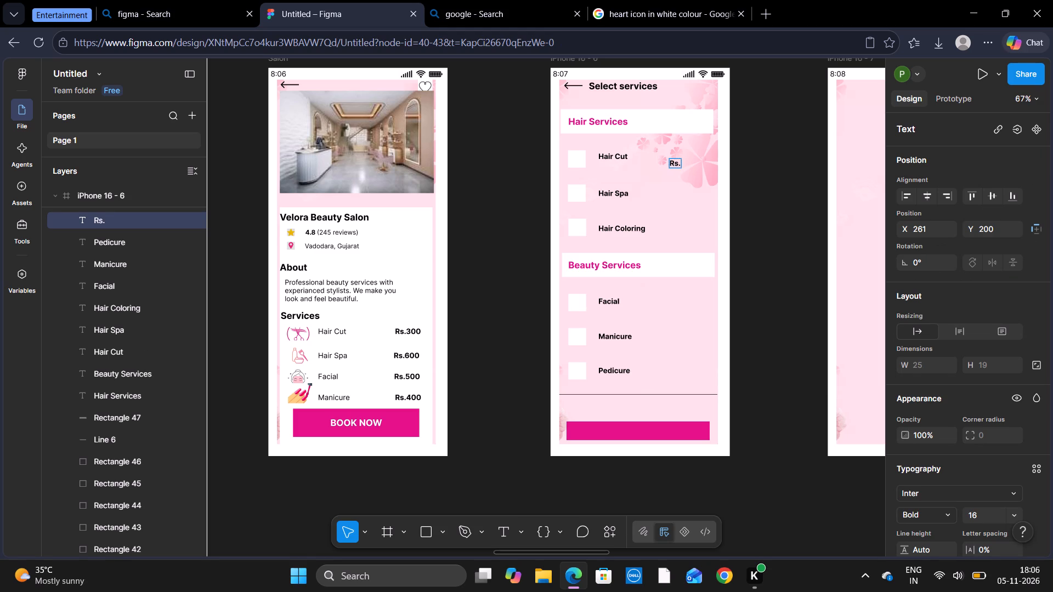
pyautogui.write('300')
pyautogui.click(700, 182)
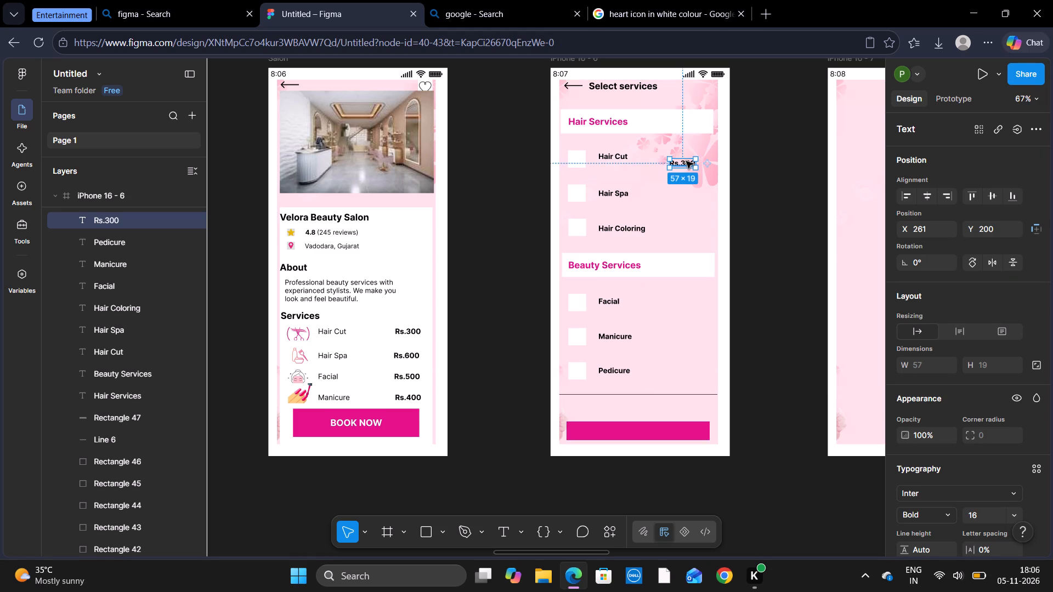
pyautogui.moveTo(686, 161); pyautogui.dragTo(689, 155)
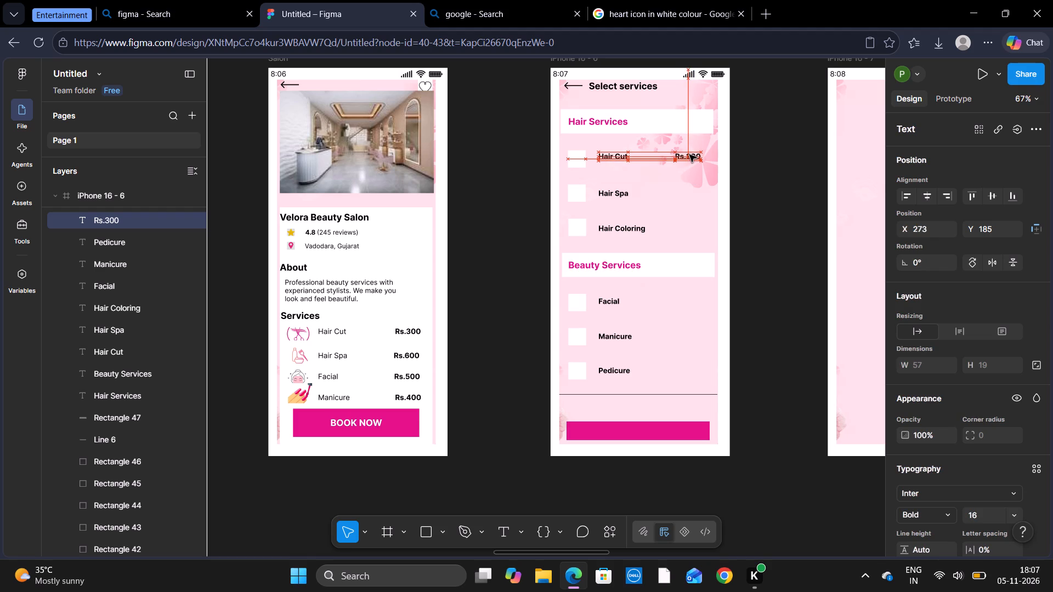
pyautogui.moveTo(689, 155); pyautogui.dragTo(693, 160)
# Line up the "Hair Cut" label and its "Rs.300" price level with the first white square, at about Y 190.
pyautogui.click(601, 157)
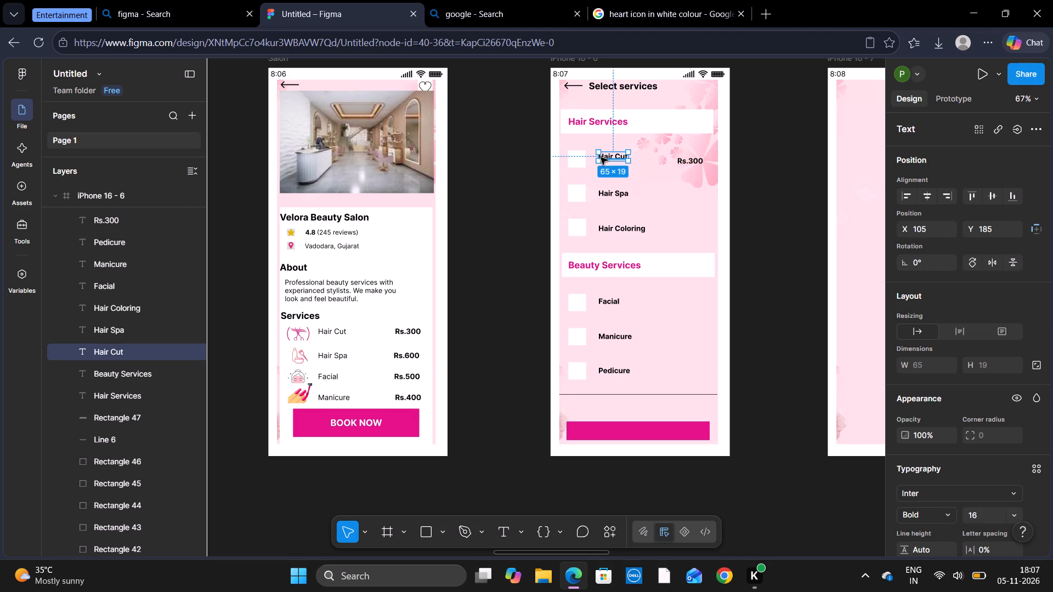
pyautogui.click(615, 156)
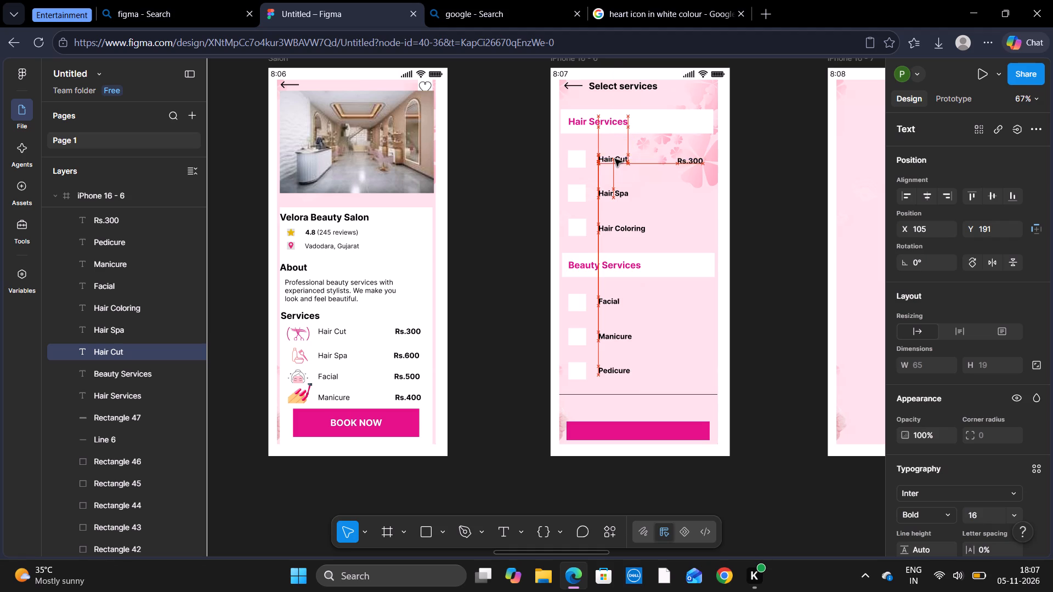
pyautogui.click(758, 154)
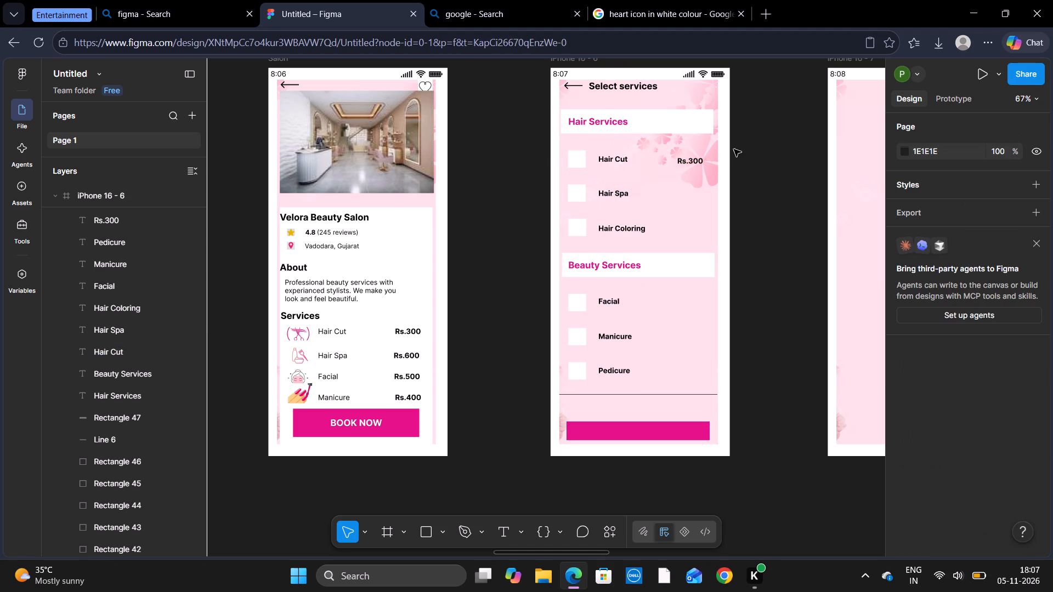
pyautogui.click(696, 160)
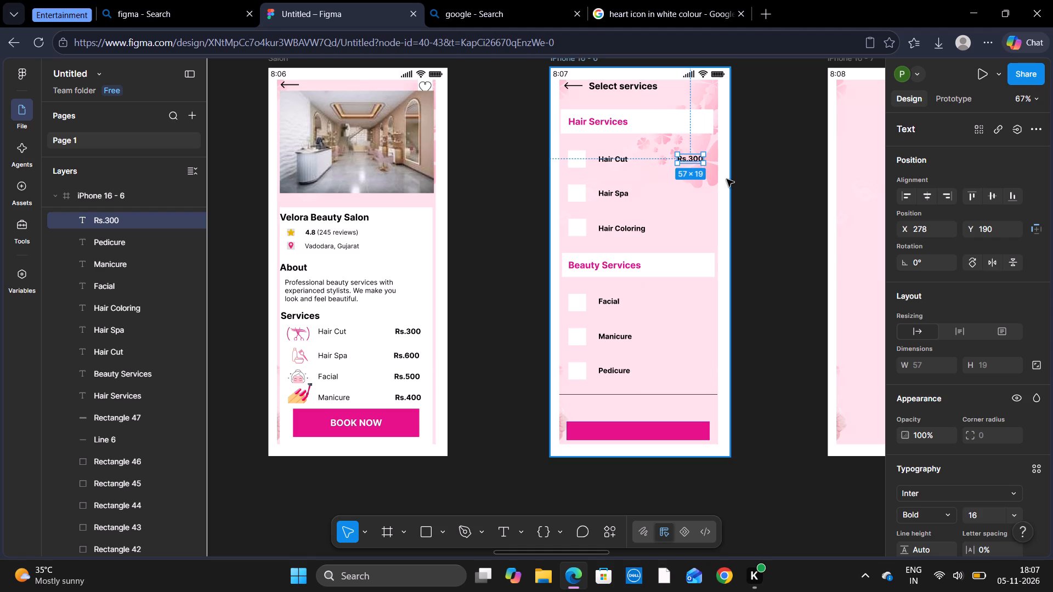
# Duplicate the "Rs.300" price and place the copy in the "Hair Spa" row, directly below the original at X 278, Y 266.
pyautogui.hotkey('ctrl', 'c')
pyautogui.hotkey('ctrl', 'v')
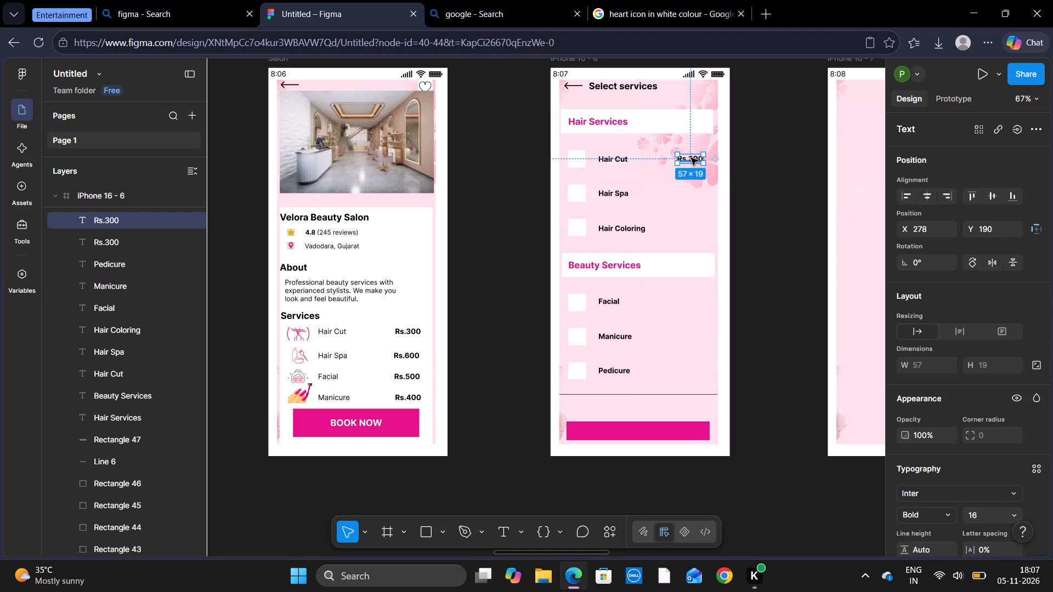
pyautogui.moveTo(691, 158); pyautogui.dragTo(694, 196)
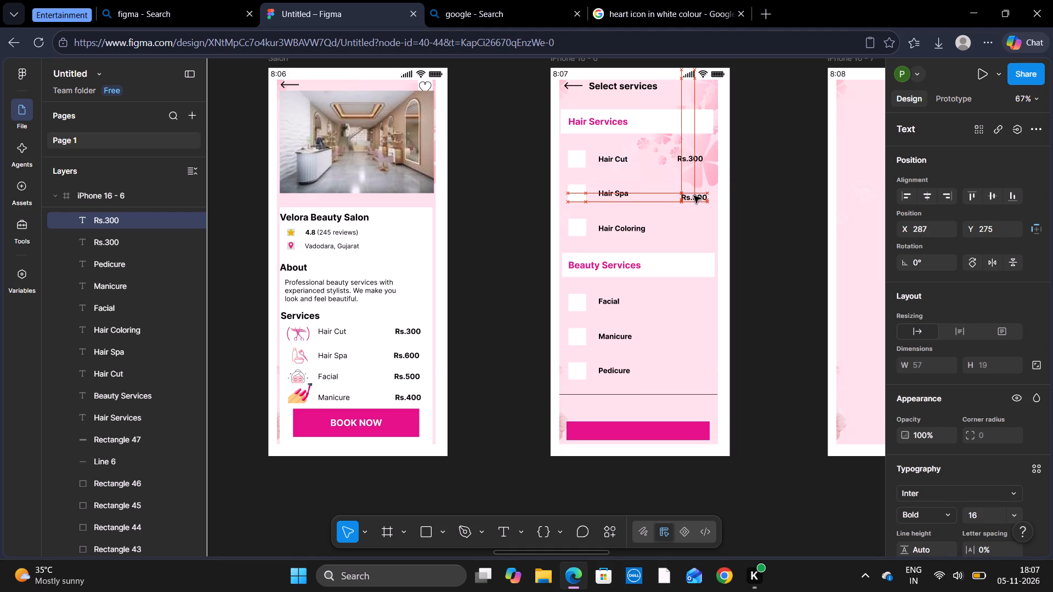
pyautogui.moveTo(694, 196); pyautogui.dragTo(694, 193)
pyautogui.click(694, 193)
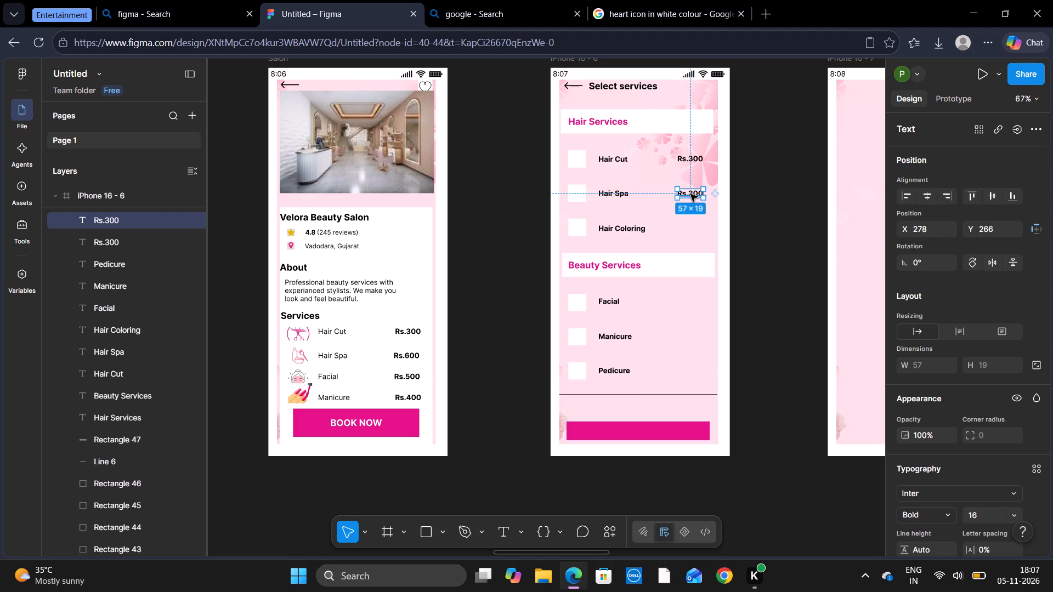
# Paste another copy of the "Rs.300" price and place it in the "Hair Coloring" row at X 278, Y 340.
pyautogui.hotkey('ctrl', 'v')
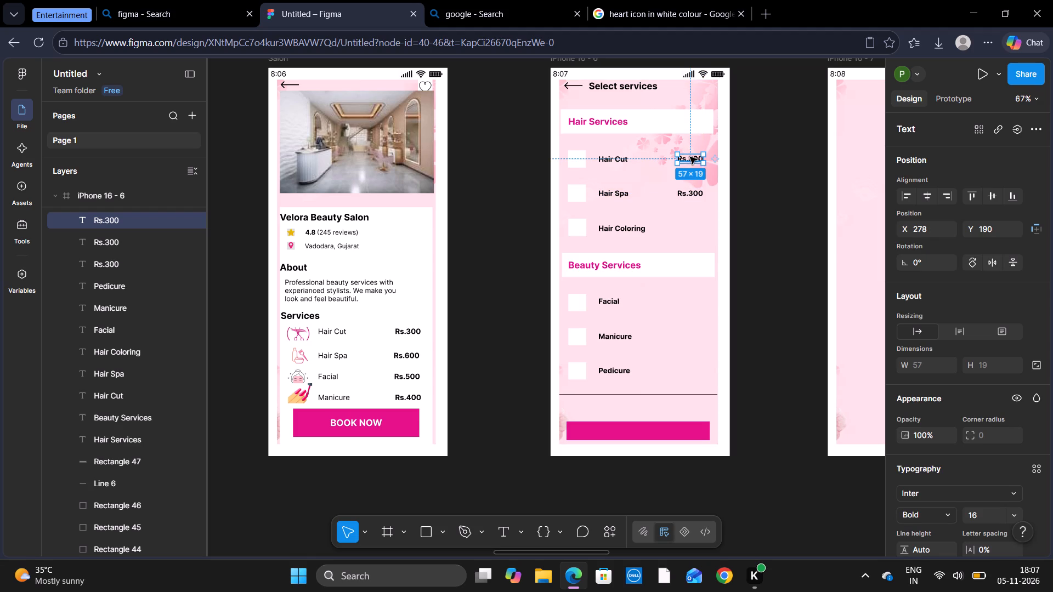
pyautogui.moveTo(690, 157); pyautogui.dragTo(690, 232)
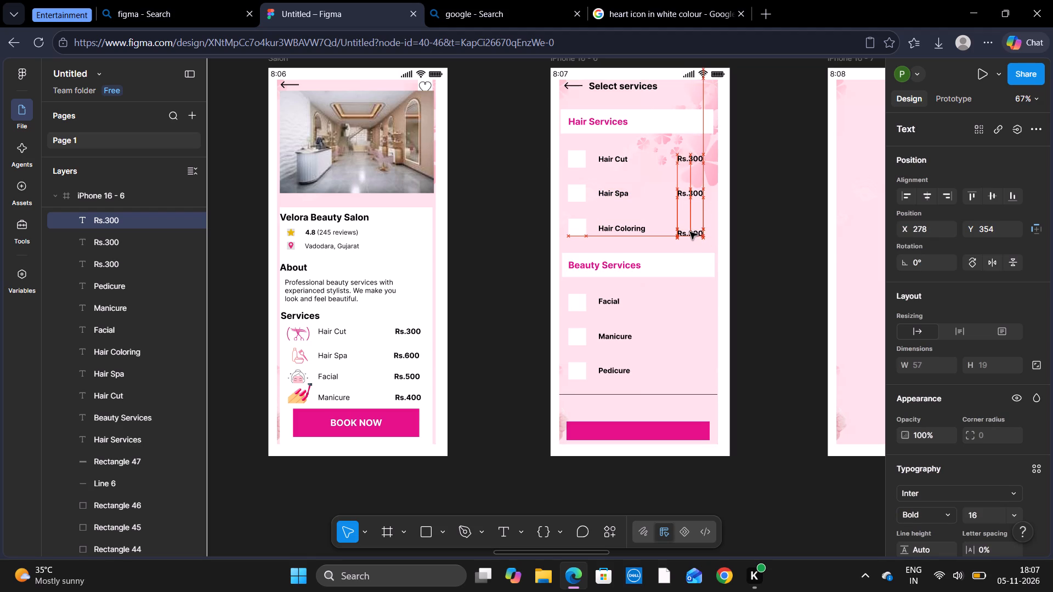
pyautogui.moveTo(690, 232); pyautogui.dragTo(691, 225)
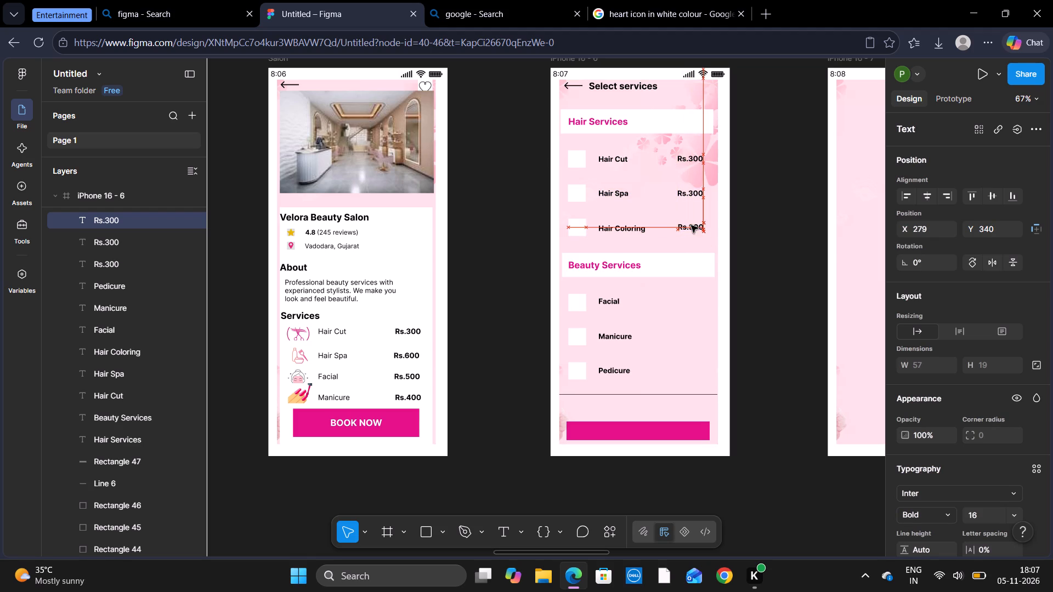
pyautogui.moveTo(691, 225); pyautogui.dragTo(689, 225)
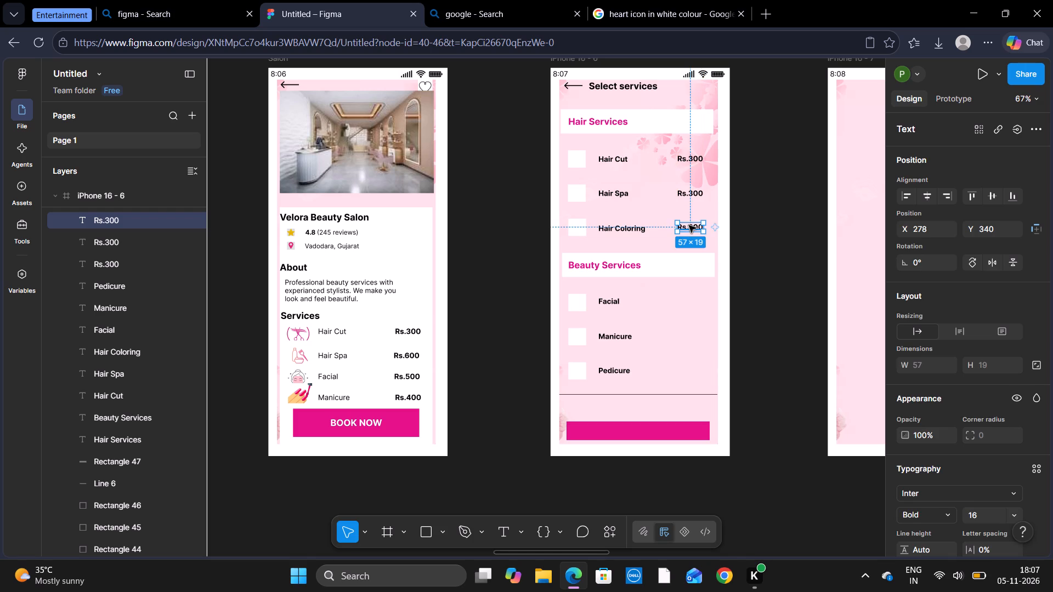
# Paste another "Rs.300" price and place it in the "Facial" row at X 278, Y 503, below the other prices.
pyautogui.hotkey('ctrl', 'v')
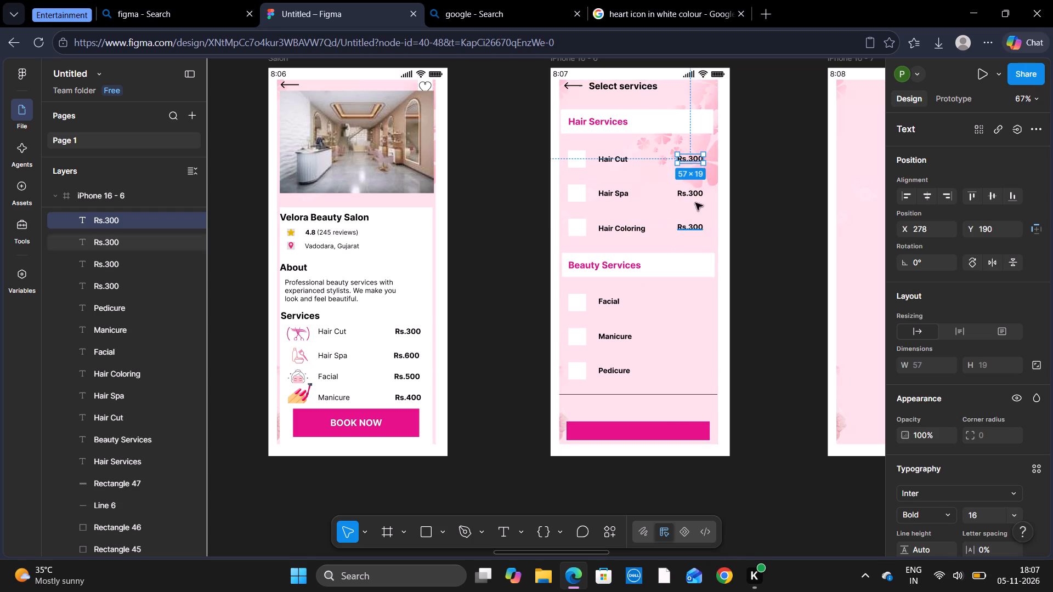
pyautogui.moveTo(686, 157); pyautogui.dragTo(686, 305)
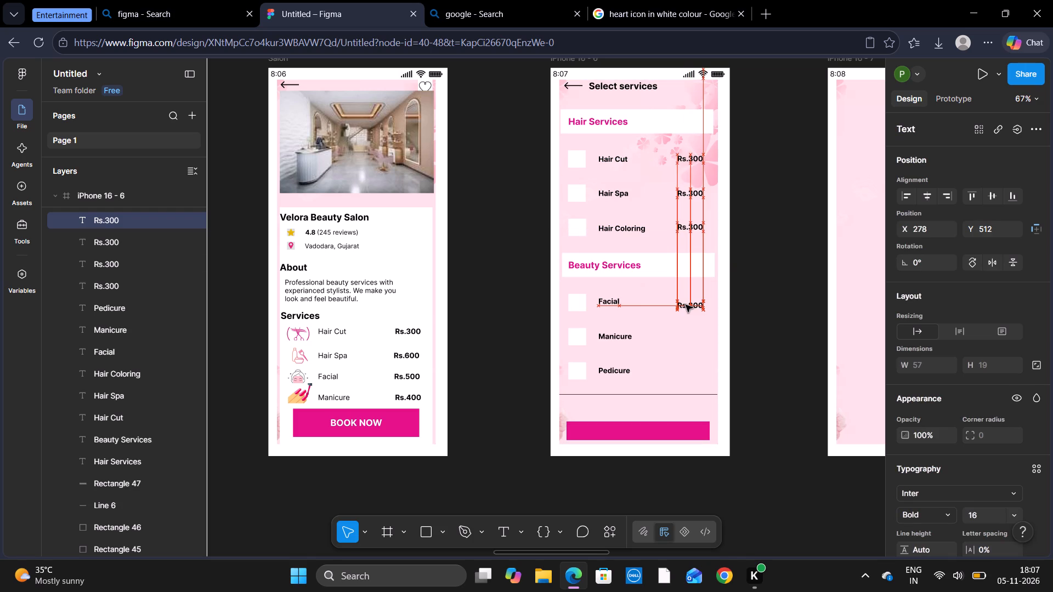
pyautogui.moveTo(686, 305); pyautogui.dragTo(686, 300)
# Paste another "Rs.300" price and place it in the "Manicure" row, level with the label at Y 580.
pyautogui.hotkey('ctrl', 'v')
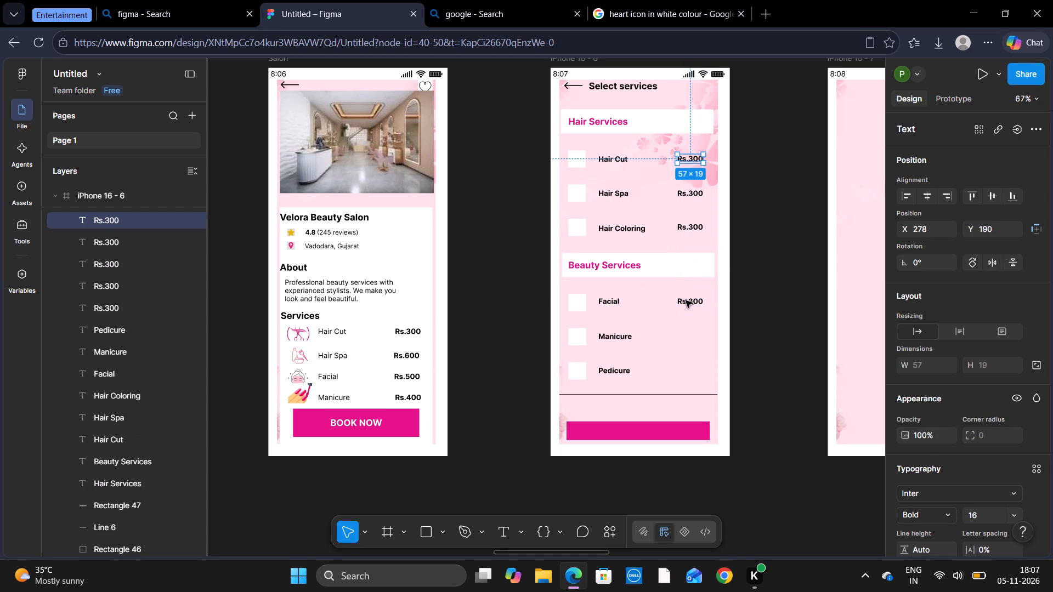
pyautogui.moveTo(692, 158); pyautogui.dragTo(692, 327)
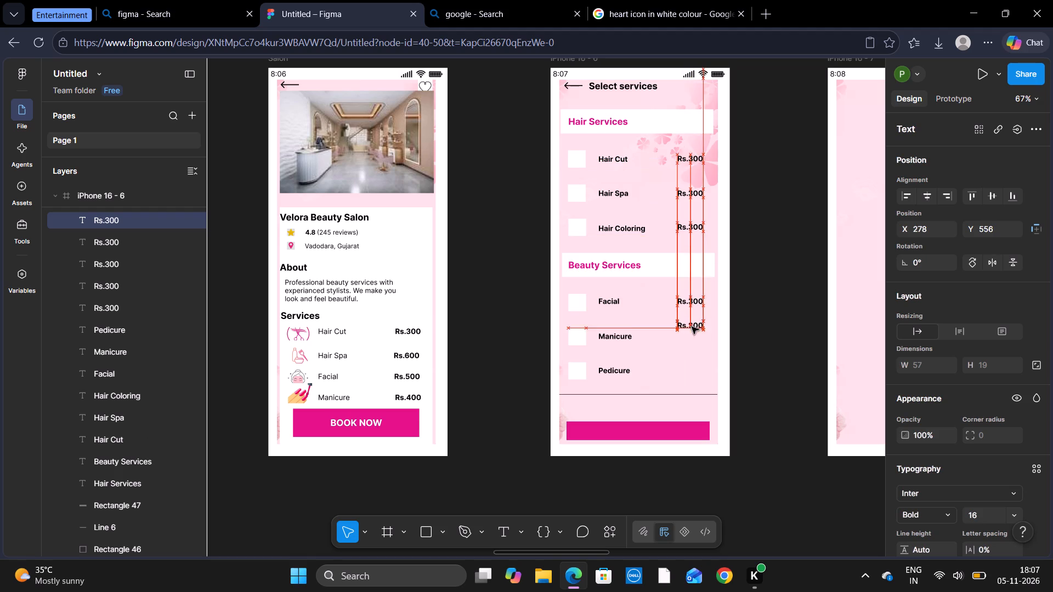
pyautogui.moveTo(692, 327); pyautogui.dragTo(689, 340)
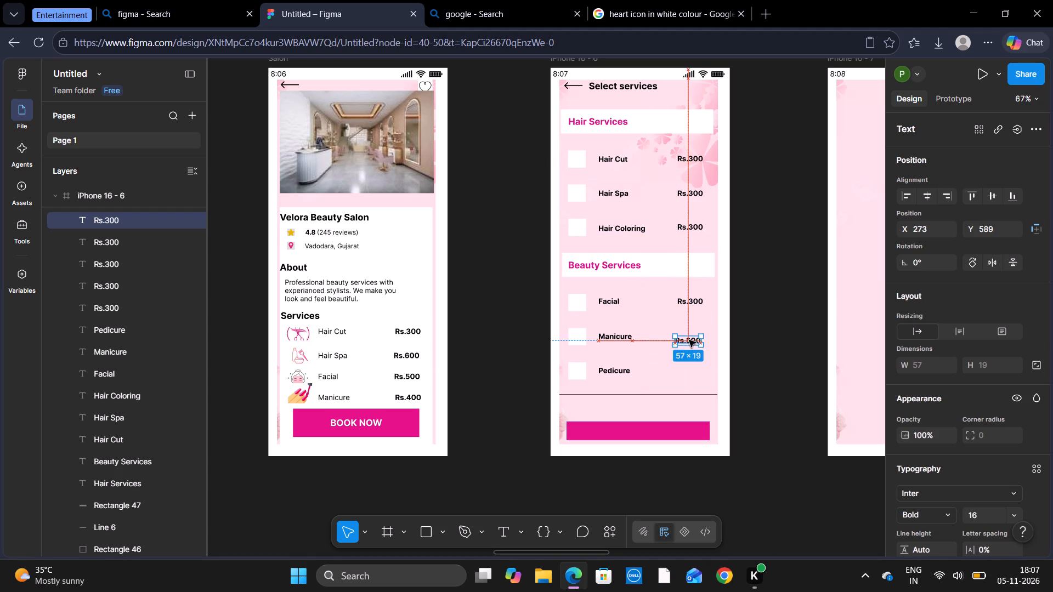
pyautogui.moveTo(689, 340); pyautogui.dragTo(689, 337)
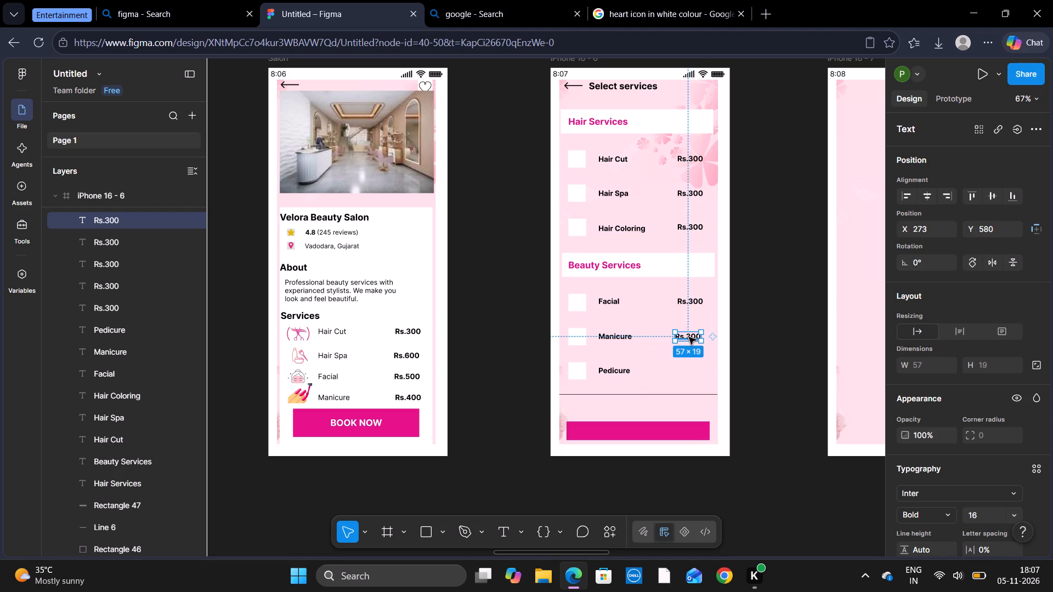
# Paste another "Rs.300" price and place it in the "Pedicure" row, level with the label at Y 655.
pyautogui.hotkey('ctrl', 'v')
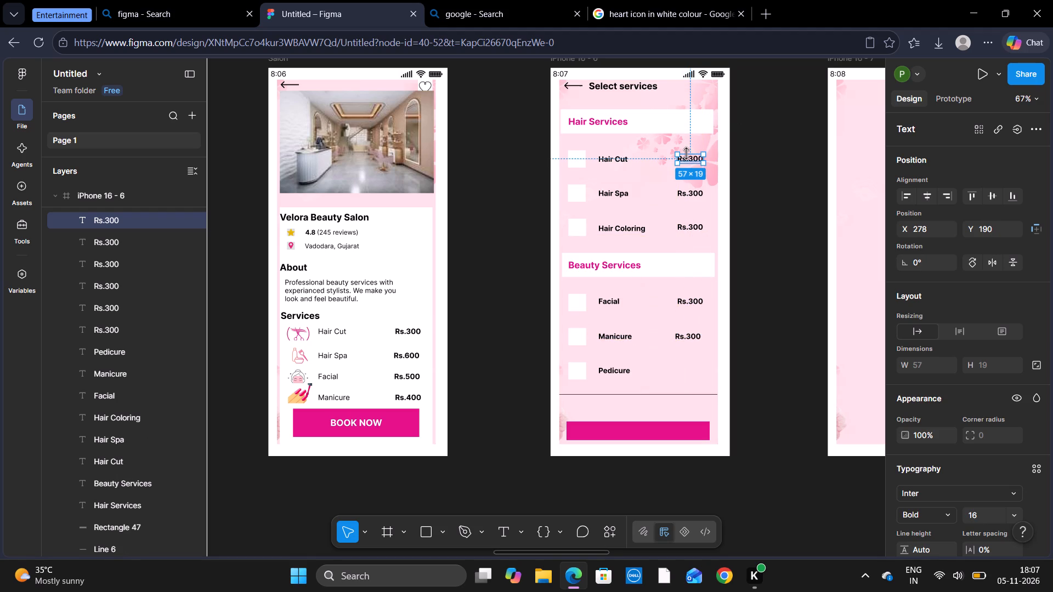
pyautogui.moveTo(689, 156); pyautogui.dragTo(683, 365)
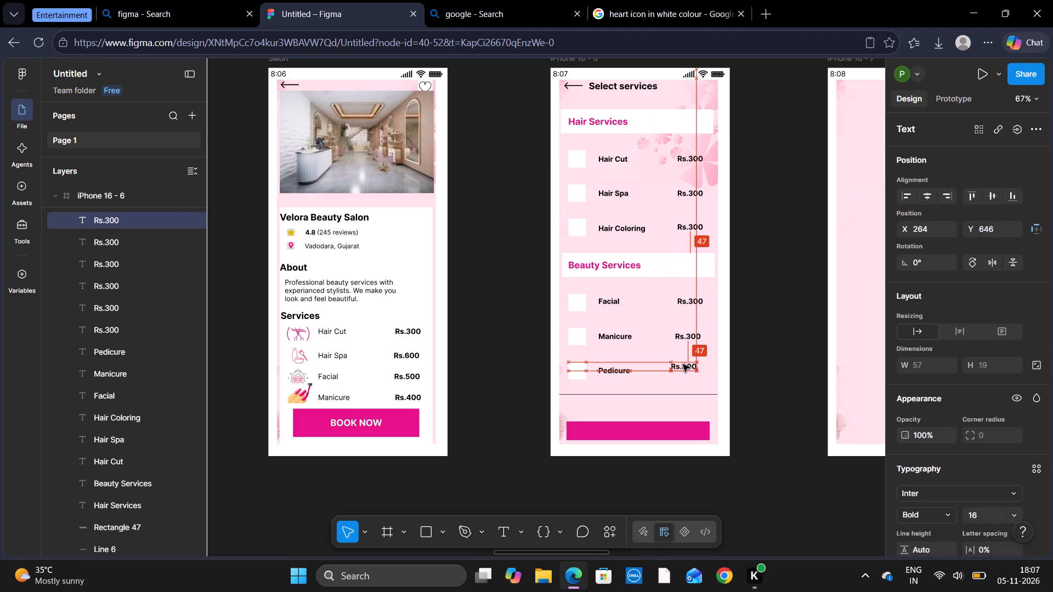
pyautogui.moveTo(683, 365); pyautogui.dragTo(685, 368)
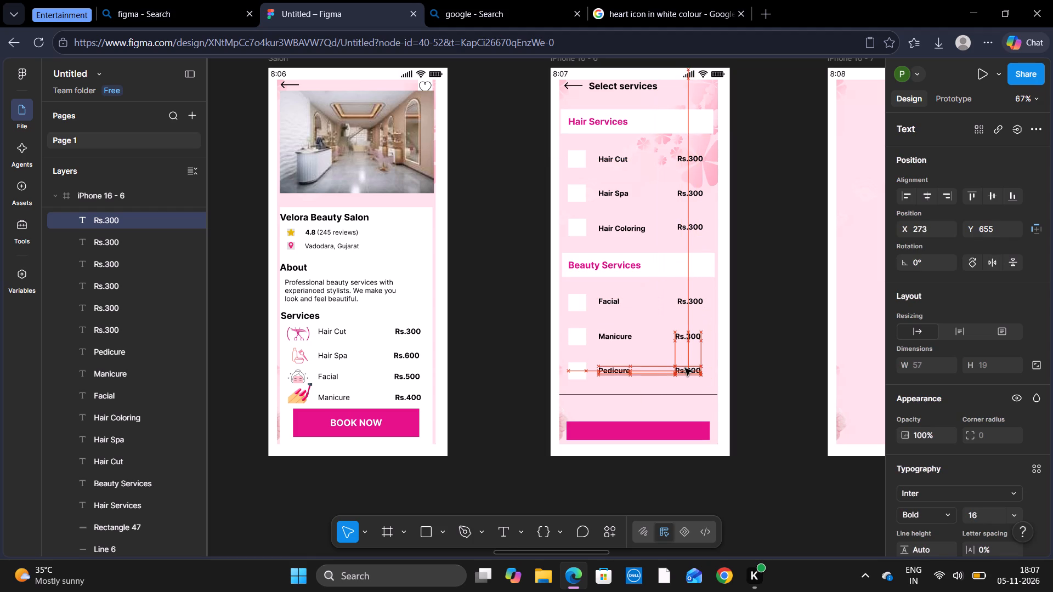
pyautogui.moveTo(685, 368); pyautogui.dragTo(687, 368)
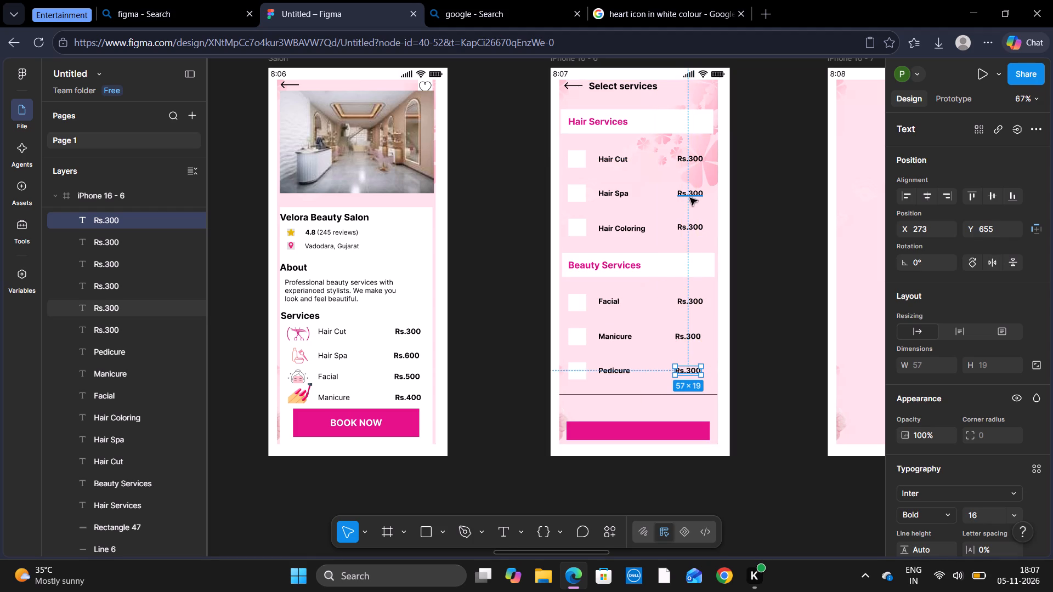
# Shift the "Manicure" and "Pedicure" prices to X 279 so they line up with the price column above.
pyautogui.click(688, 304)
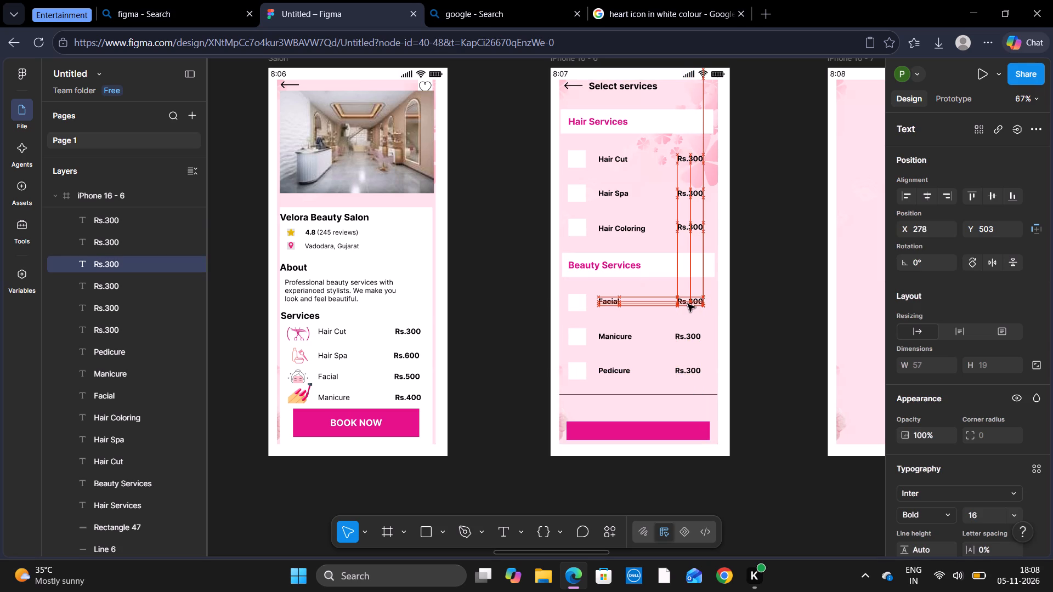
pyautogui.click(689, 334)
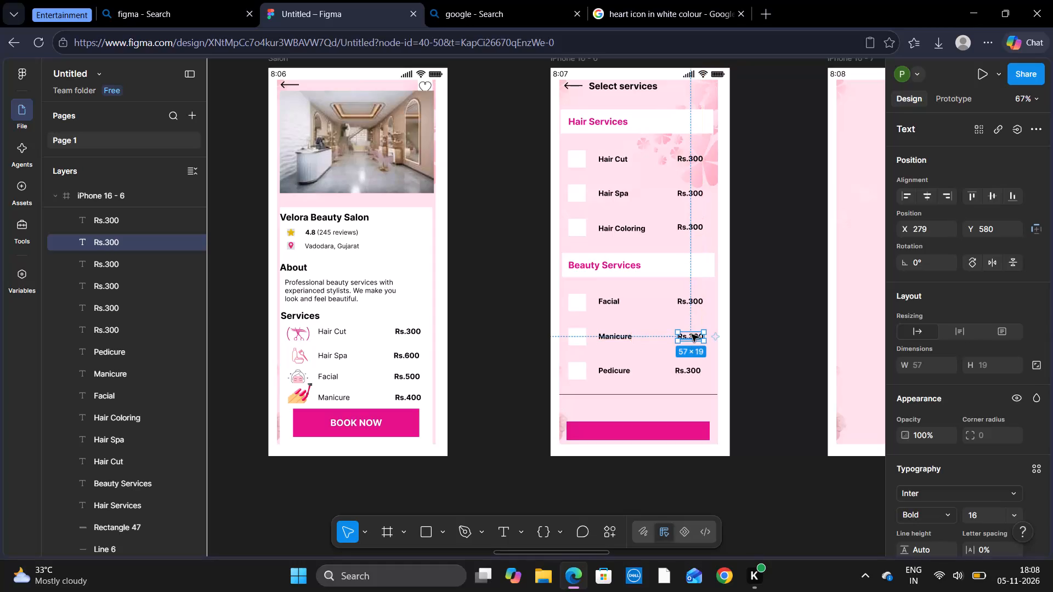
pyautogui.click(687, 368)
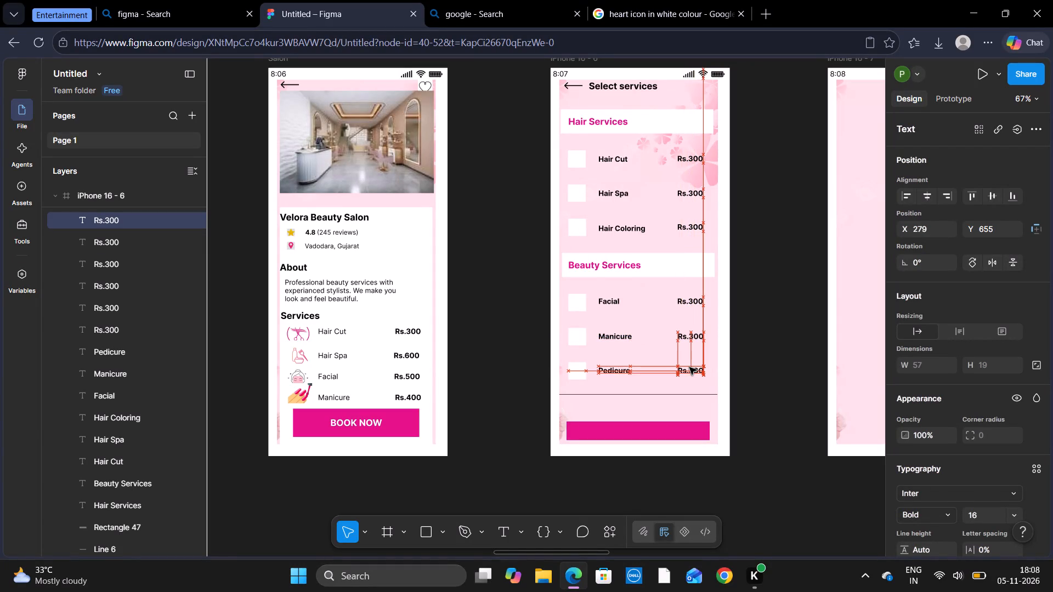
pyautogui.click(767, 376)
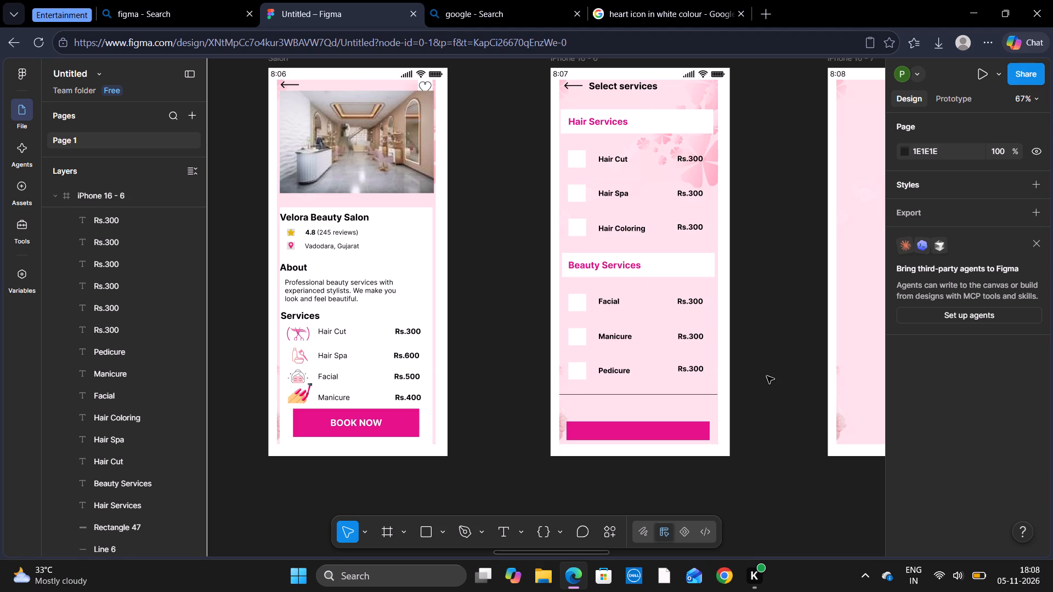
# Add the bold size 20 label "Total" below the divider line, in line with the white squares at X 38, Y 732.
pyautogui.click(499, 533)
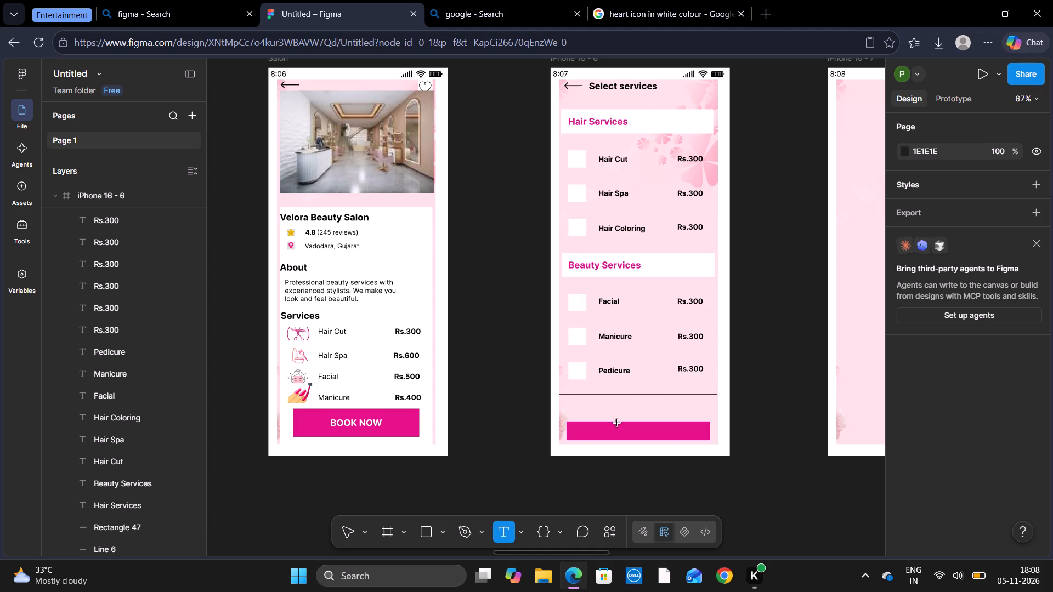
pyautogui.click(569, 406)
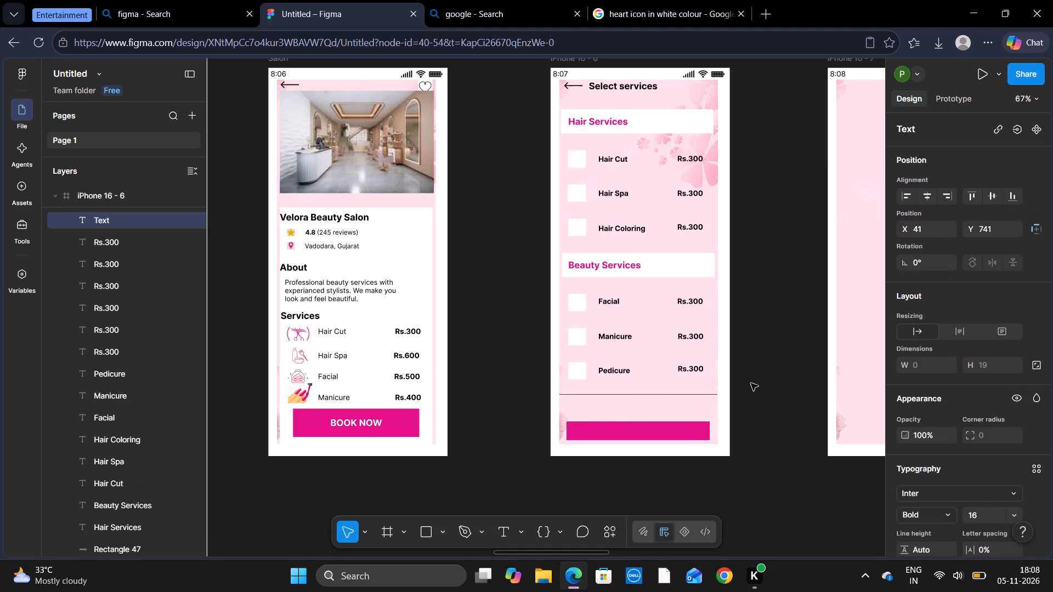
pyautogui.click(1016, 511)
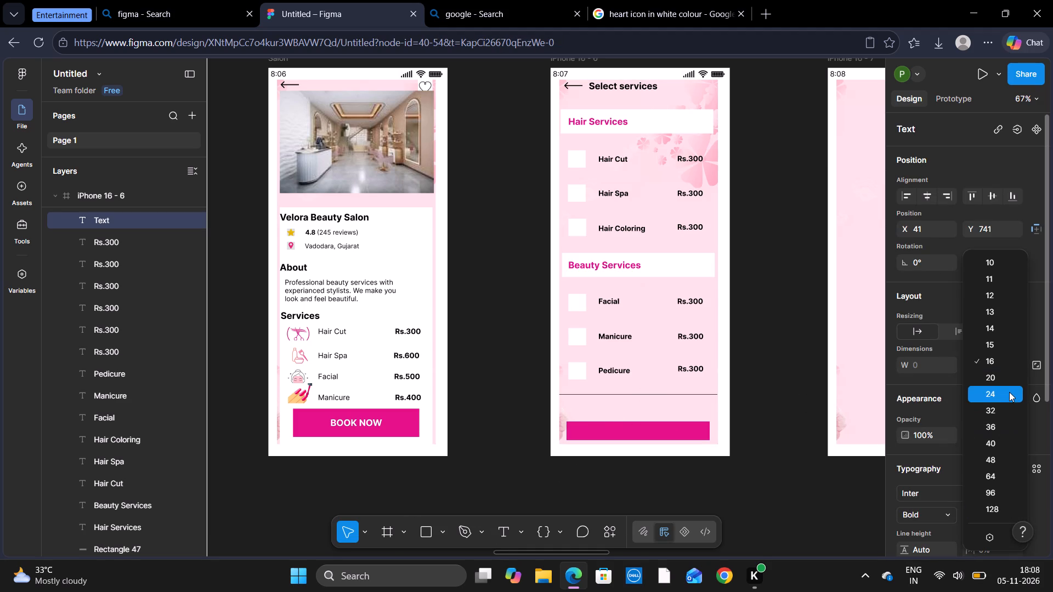
pyautogui.click(1005, 385)
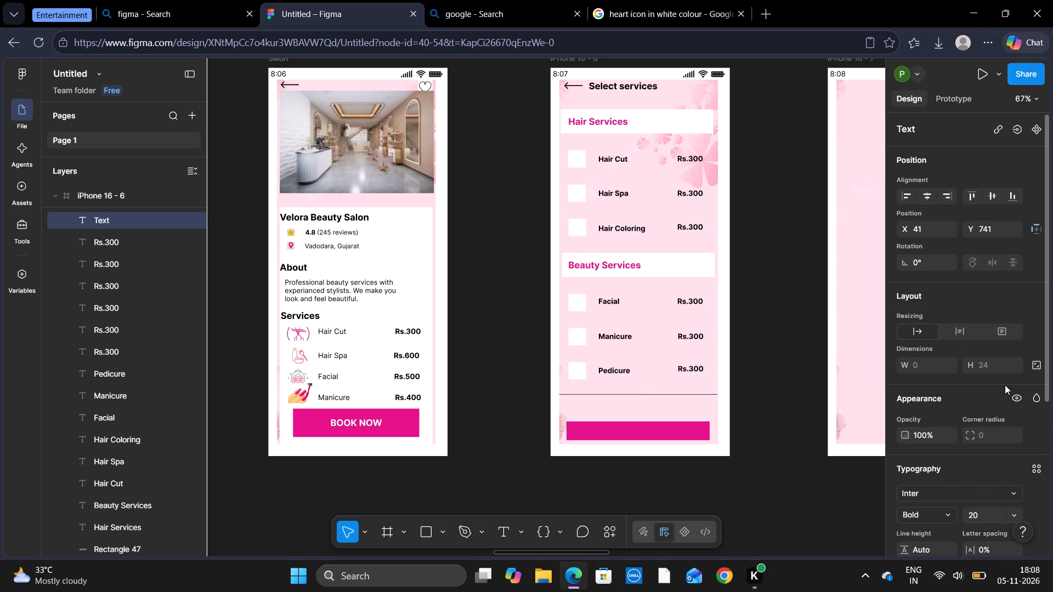
pyautogui.hotkey('shift', 't')
pyautogui.write('pt')
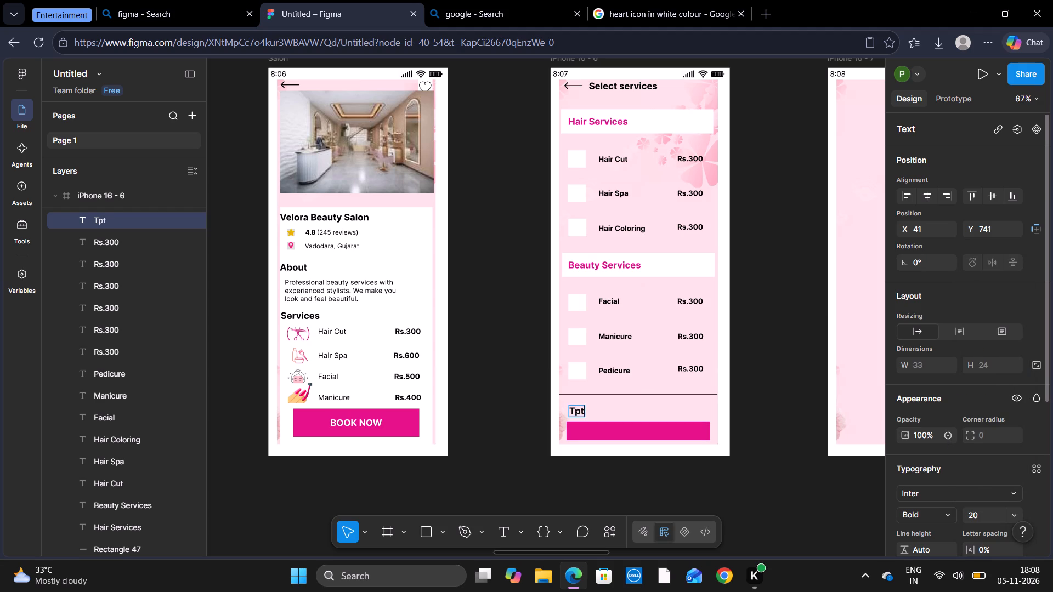
pyautogui.press('BackSpace')
pyautogui.press('BackSpace')
pyautogui.write('otal')
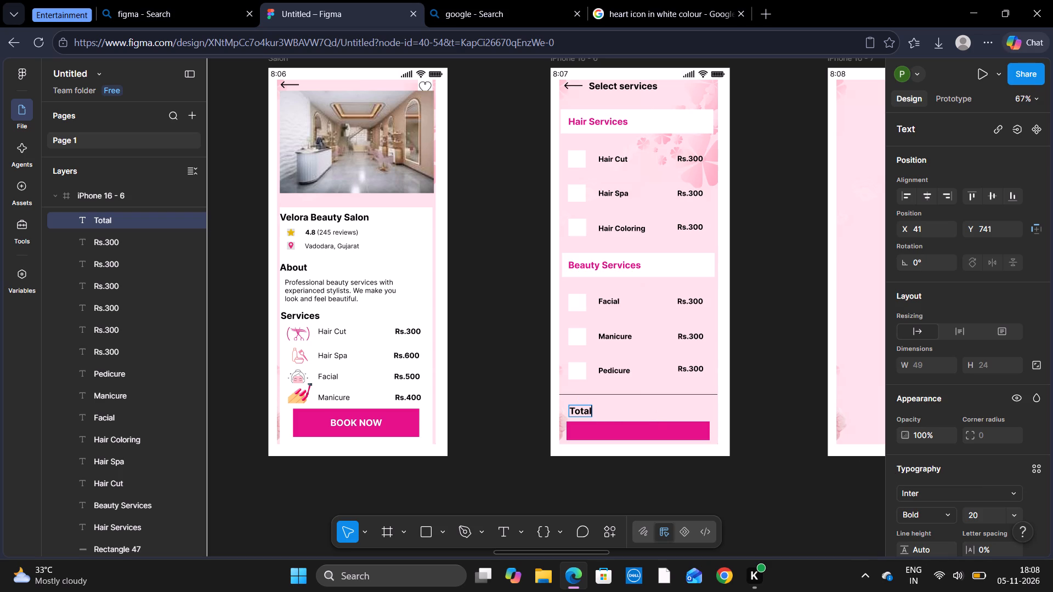
pyautogui.click(613, 410)
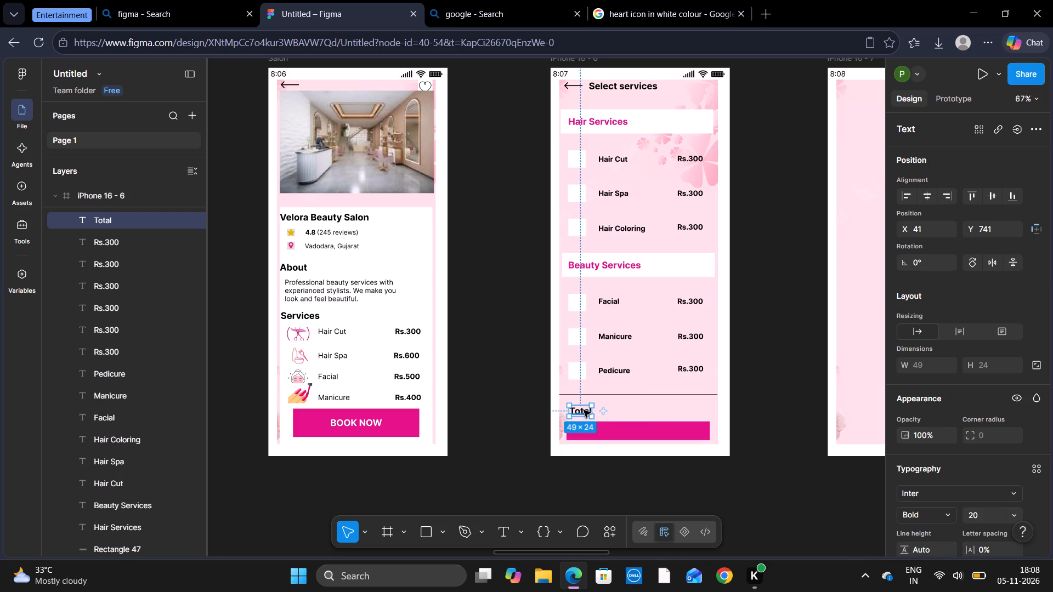
pyautogui.click(584, 410)
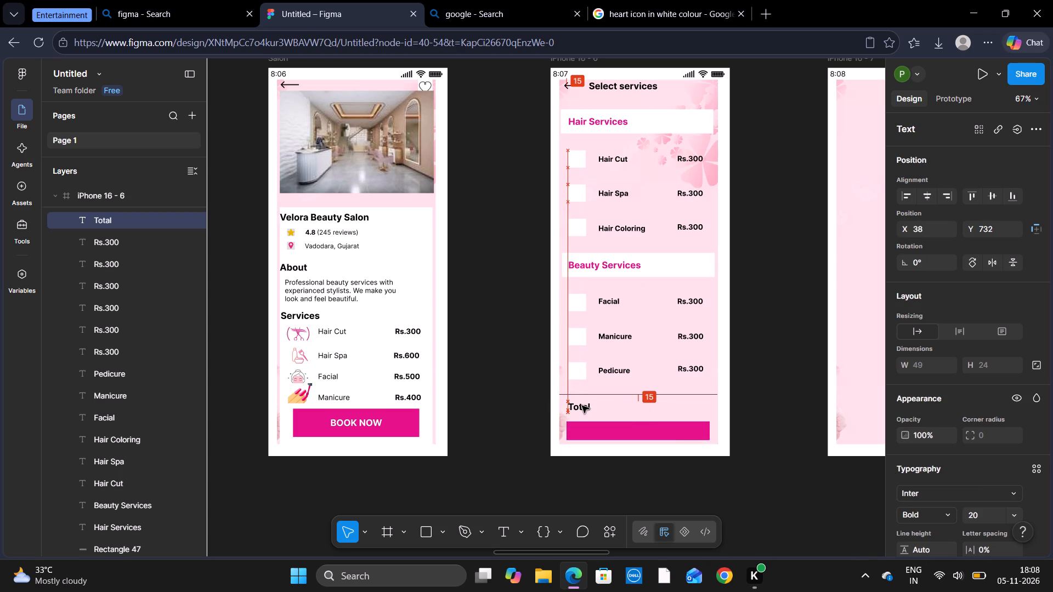
# Add the bold size 20 amount "Rs.1100" level with "Total", under the price column and above the pink bar.
pyautogui.click(503, 530)
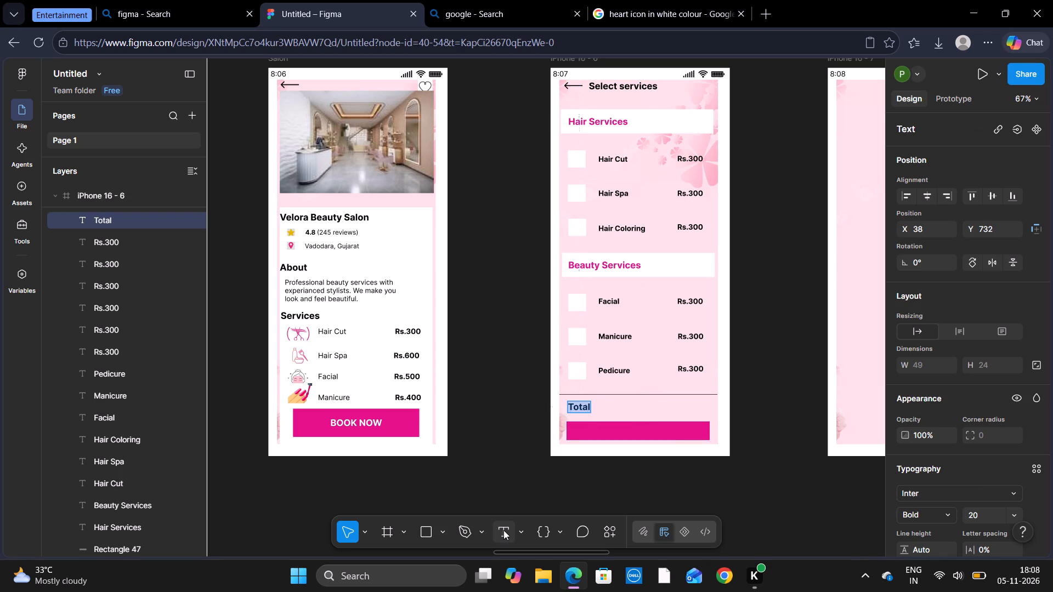
pyautogui.click(656, 411)
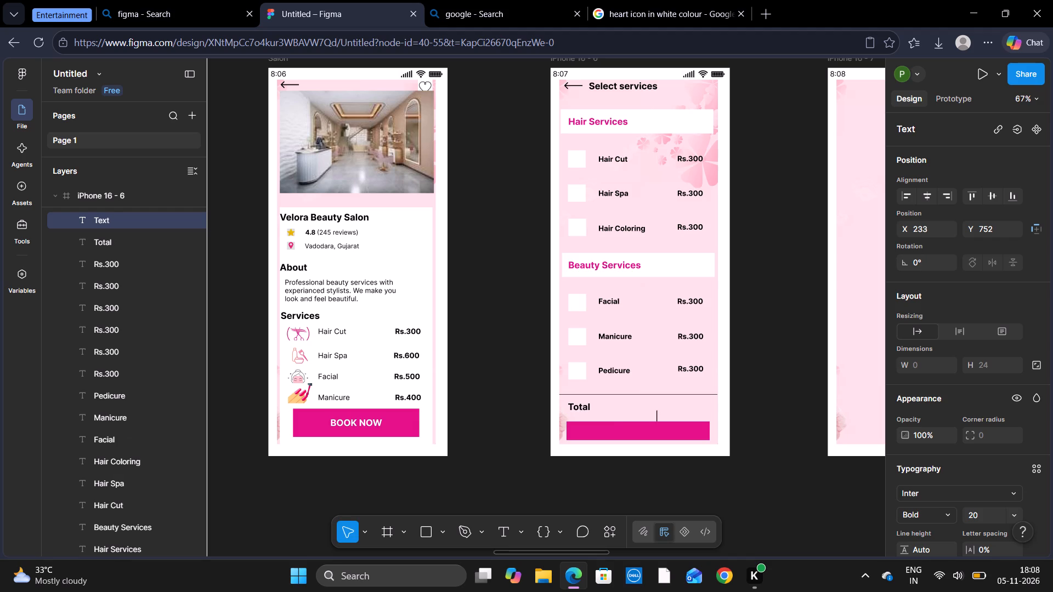
pyautogui.write('Rs.')
pyautogui.write('1100')
pyautogui.click(702, 413)
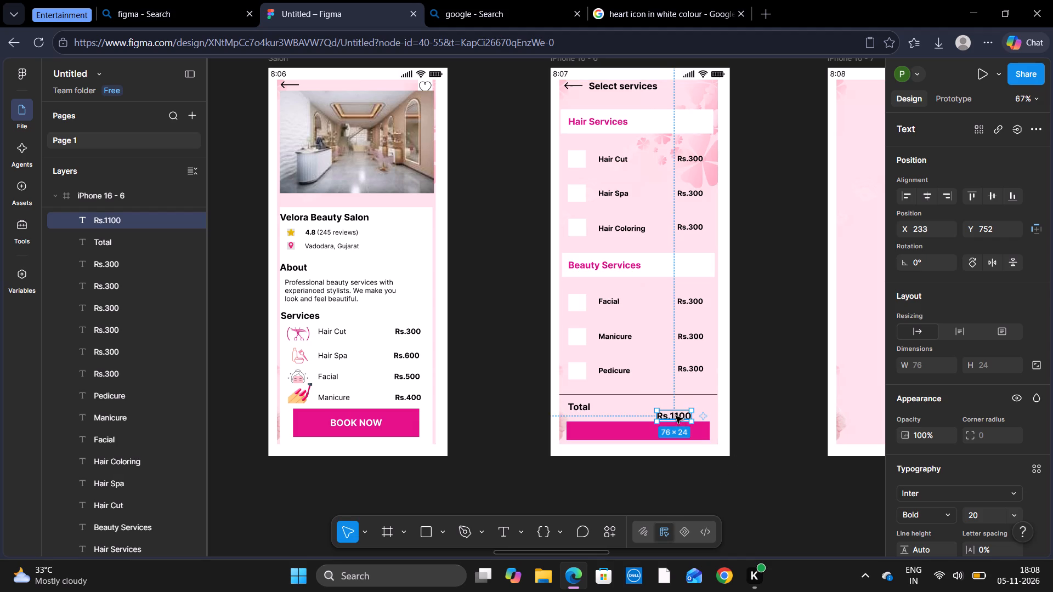
pyautogui.moveTo(676, 416); pyautogui.dragTo(689, 407)
pyautogui.click(789, 434)
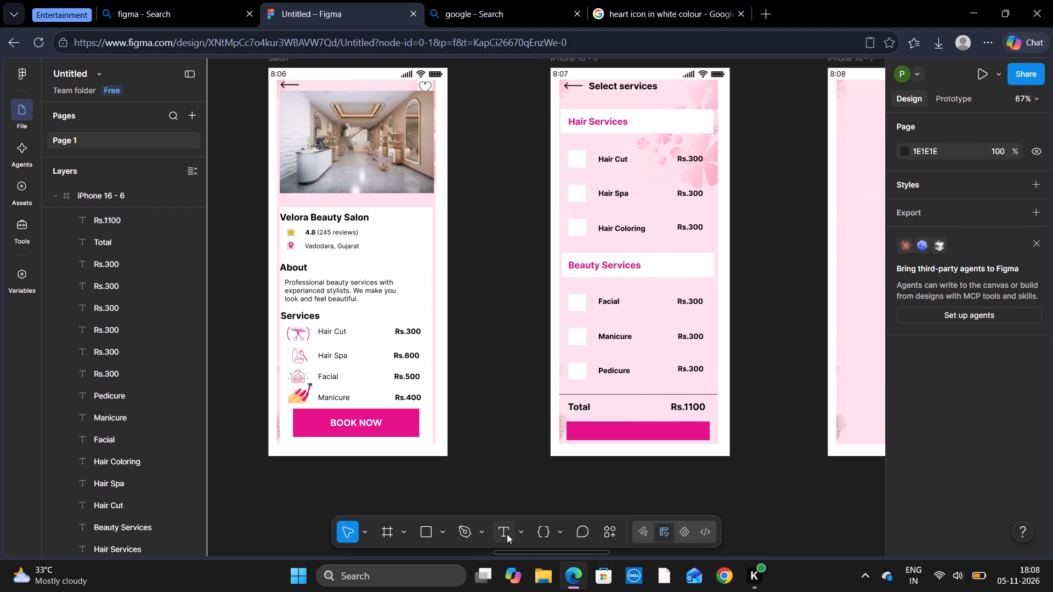
# Add the bold size 20 label "CONTINUE" in white on the pink bar below the total row, centred at X 140, Y 785.
pyautogui.click(496, 530)
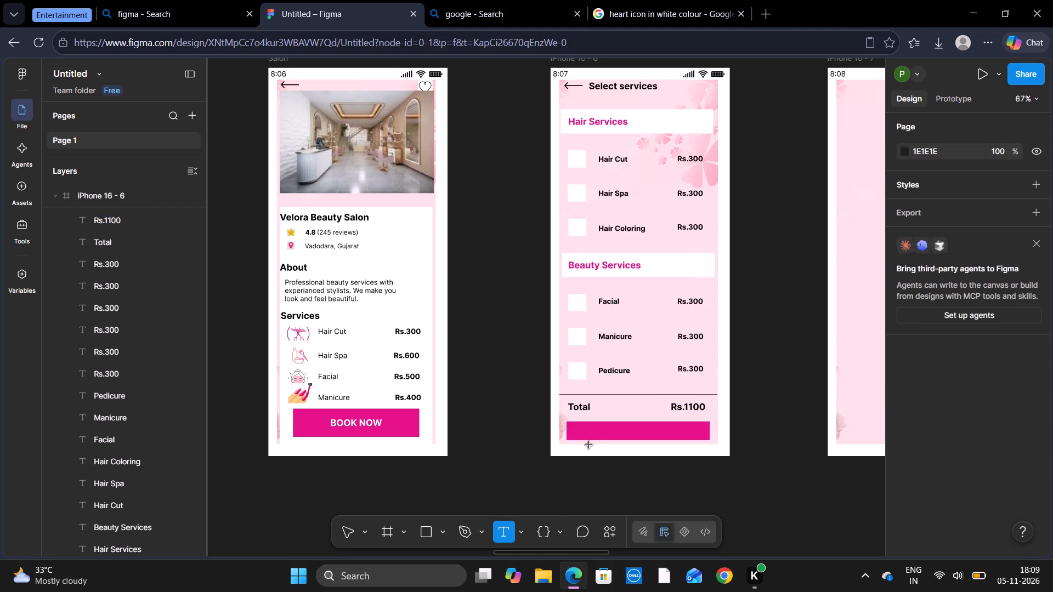
pyautogui.click(598, 428)
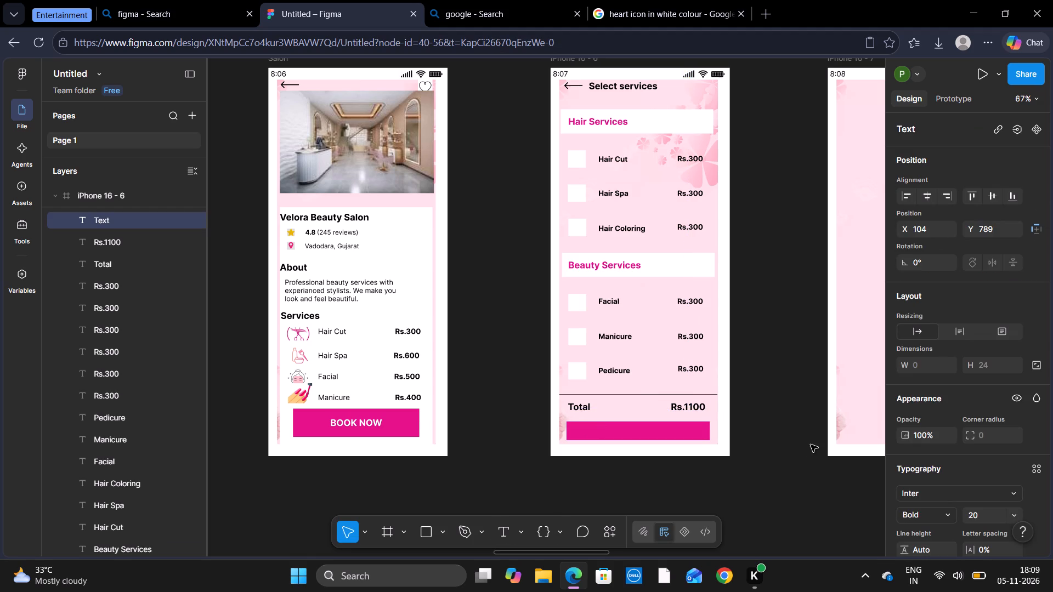
pyautogui.hotkey('shift', 'c')
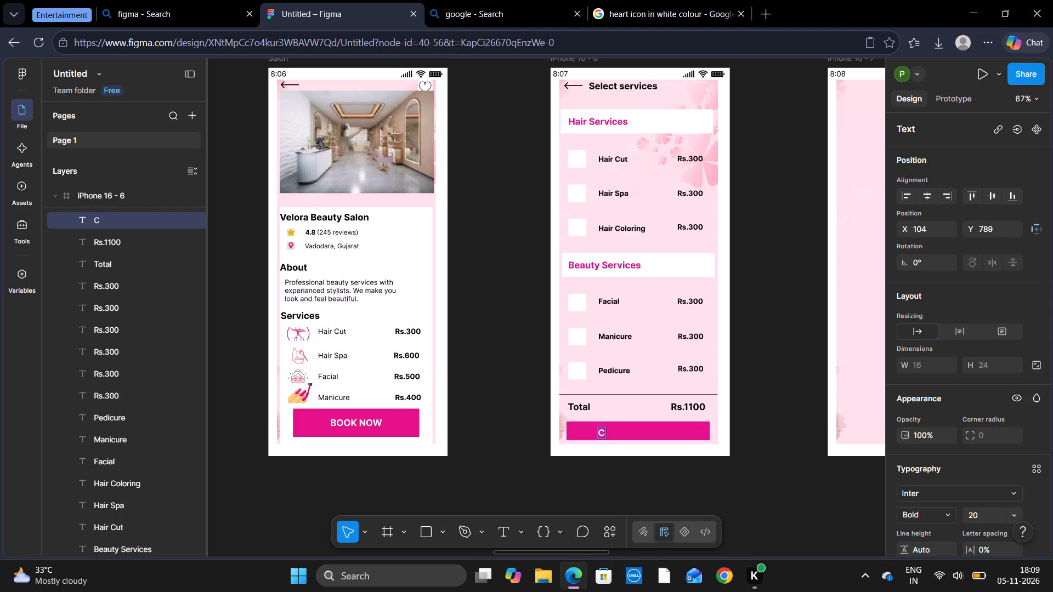
pyautogui.write('ONTINUE')
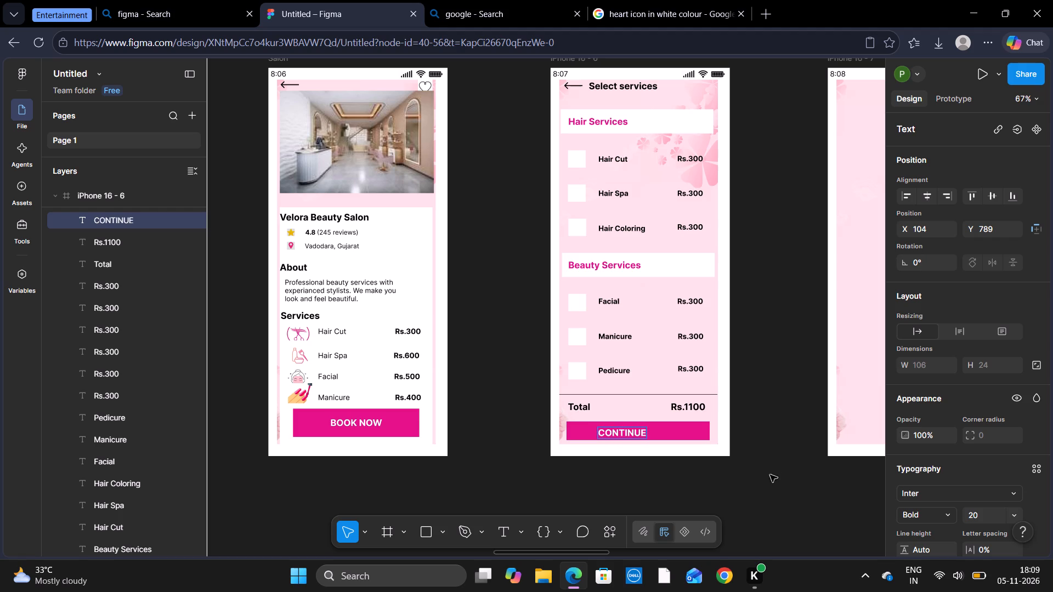
pyautogui.click(662, 451)
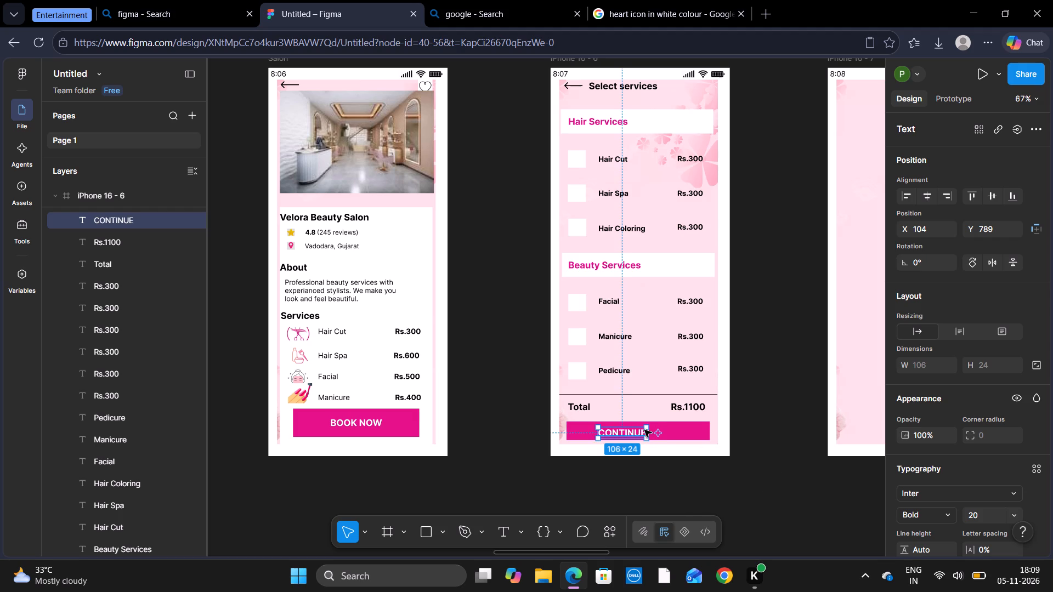
pyautogui.moveTo(629, 432); pyautogui.dragTo(642, 432)
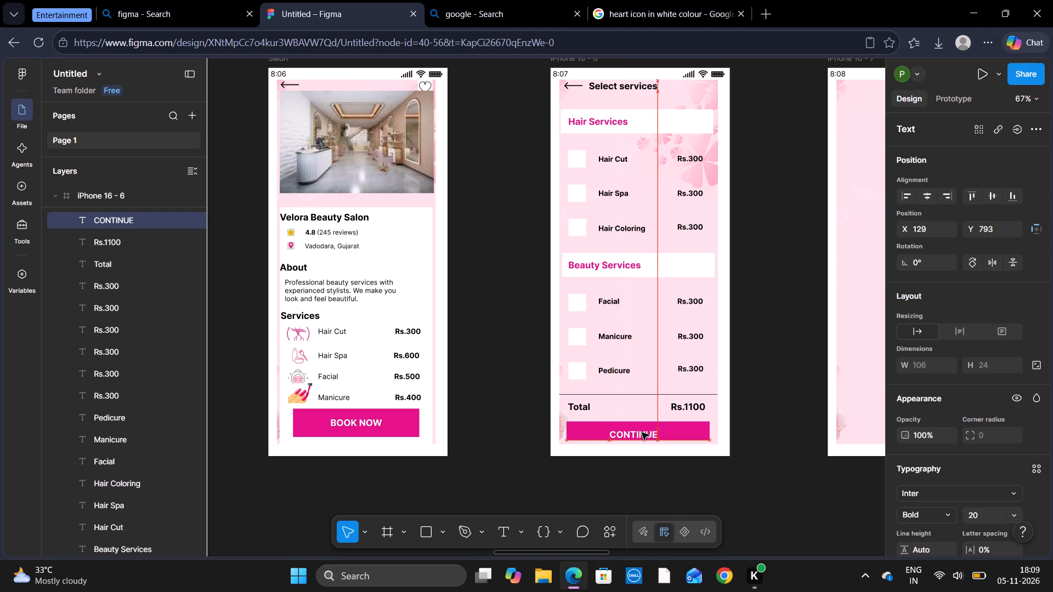
pyautogui.moveTo(642, 432); pyautogui.dragTo(646, 431)
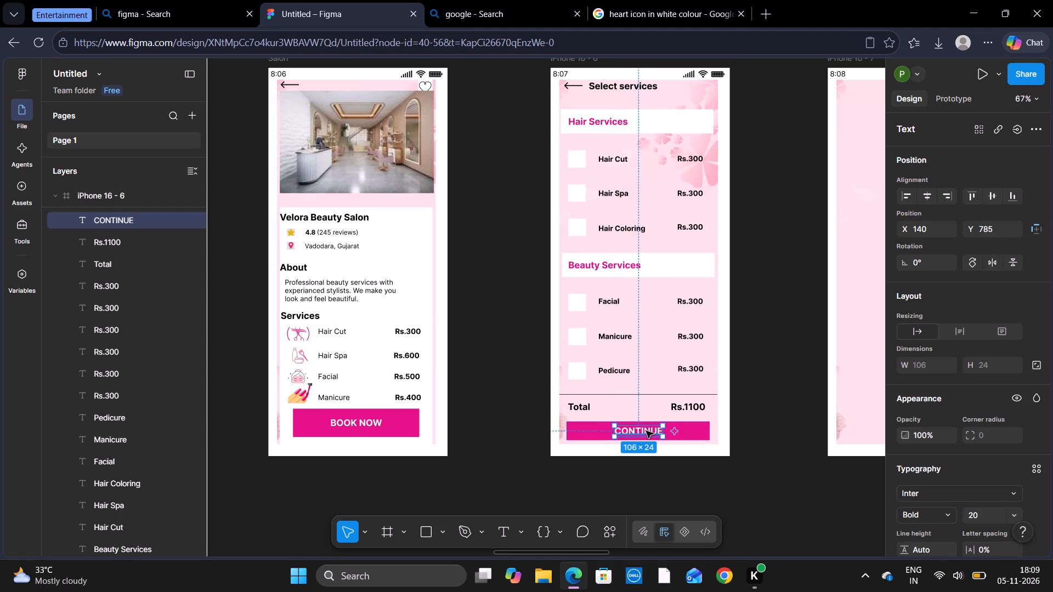
pyautogui.click(750, 441)
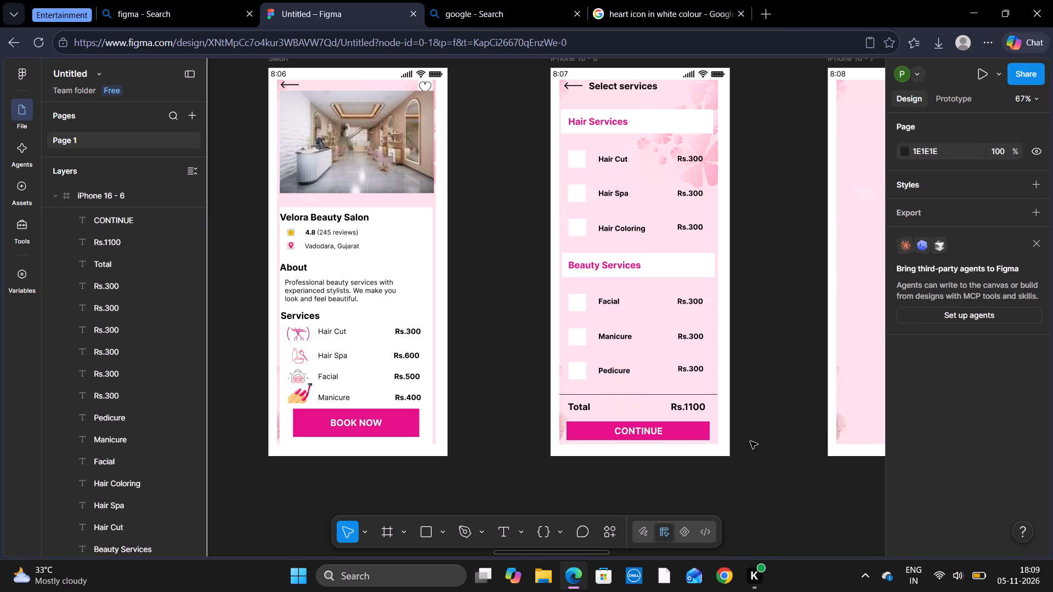
# Switch to the Google Images results and replace the heart icon query with a search for "write icon in pink colour".
pyautogui.click(684, 0)
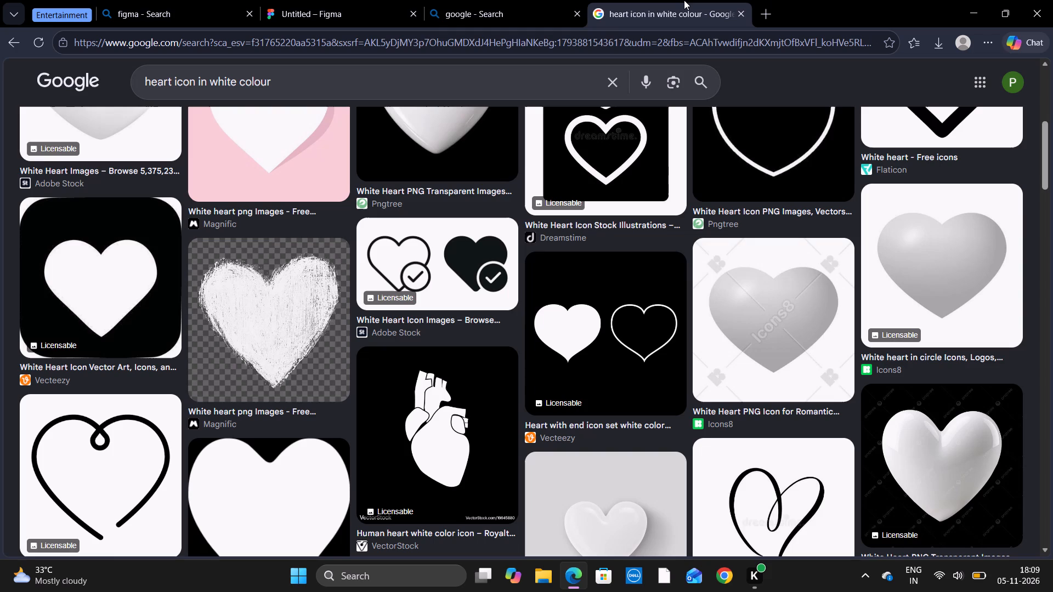
pyautogui.click(171, 81)
pyautogui.press('BackSpace')
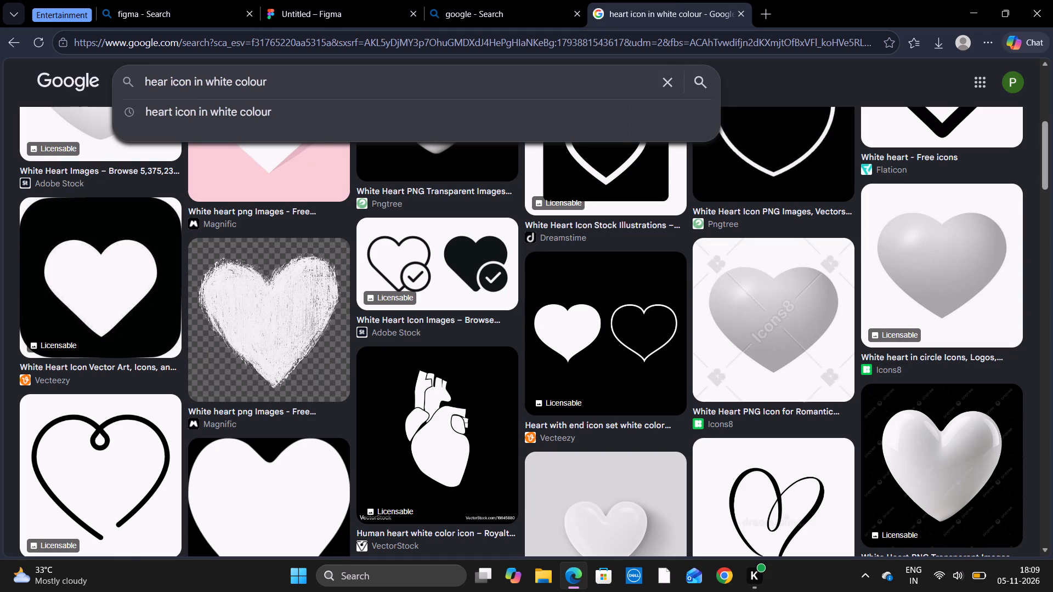
pyautogui.press('BackSpace')
pyautogui.press('BackSpace')
pyautogui.press('Right')
pyautogui.press('Right')
pyautogui.press('Right')
pyautogui.press('Right')
pyautogui.press('Right')
pyautogui.press('Right')
pyautogui.press('Right')
pyautogui.press('Right')
pyautogui.press('Right')
pyautogui.press('Right')
pyautogui.press('Right')
pyautogui.press('Right')
pyautogui.press('Right')
pyautogui.press('Right')
pyautogui.press('Right')
pyautogui.press('Right')
pyautogui.press('Right')
pyautogui.press('Right')
pyautogui.press('Right')
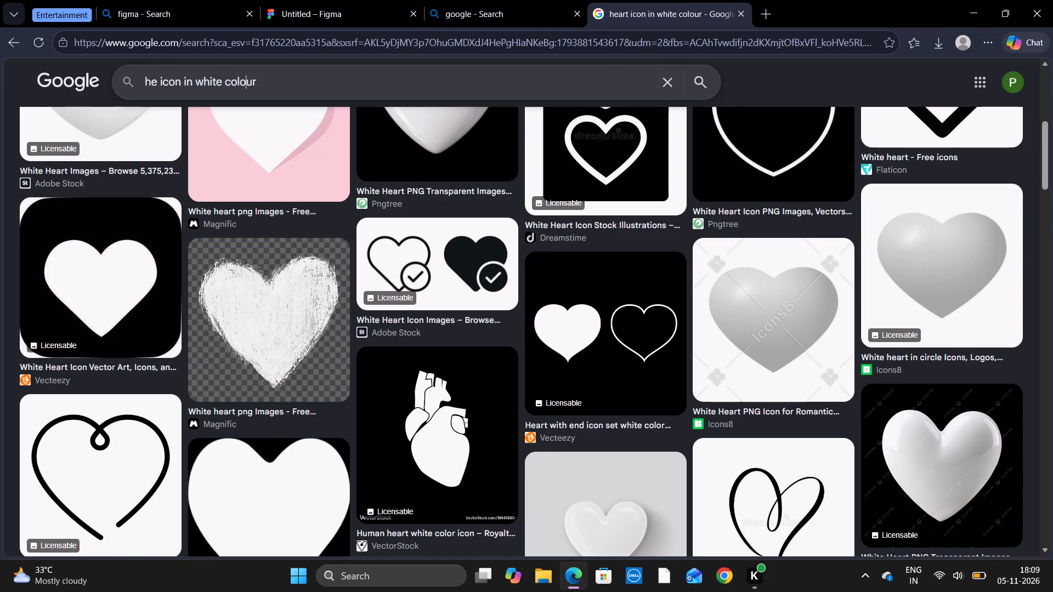
pyautogui.press('Right')
pyautogui.press('Right')
pyautogui.press('BackSpace')
pyautogui.press('BackSpace')
pyautogui.press('BackSpace')
pyautogui.press('BackSpace')
pyautogui.press('BackSpace')
pyautogui.press('BackSpace')
pyautogui.press('BackSpace')
pyautogui.press('BackSpace')
pyautogui.press('BackSpace')
pyautogui.press('BackSpace')
pyautogui.press('BackSpace')
pyautogui.press('BackSpace')
pyautogui.press('BackSpace')
pyautogui.press('BackSpace')
pyautogui.press('BackSpace')
pyautogui.press('BackSpace')
pyautogui.press('BackSpace')
pyautogui.press('BackSpace')
pyautogui.press('BackSpace')
pyautogui.press('BackSpace')
pyautogui.press('BackSpace')
pyautogui.press('BackSpace')
pyautogui.press('BackSpace')
pyautogui.press('BackSpace')
pyautogui.press('BackSpace')
pyautogui.press('BackSpace')
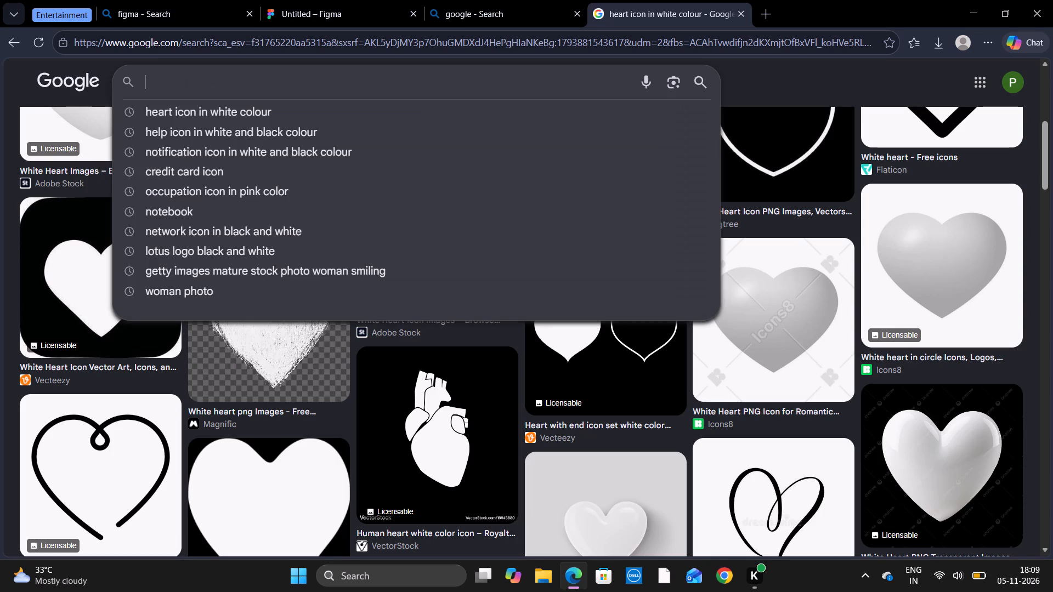
pyautogui.press('w')
pyautogui.write('write icon in pink colour')
pyautogui.press('Return')
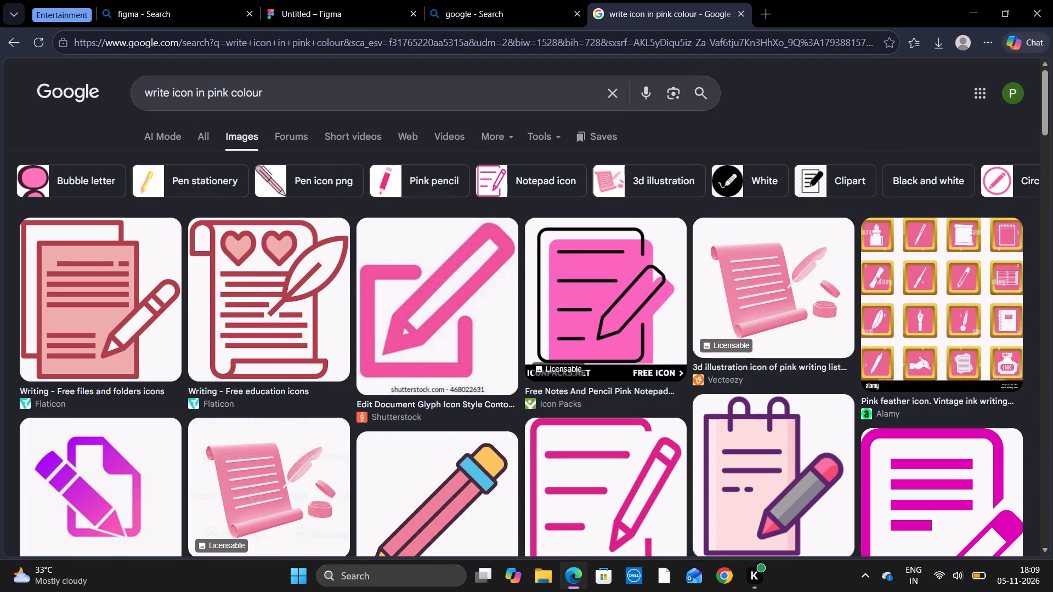
# Change the image search to "rrite icon in pink colour" and look through the results for a pink tick icon.
pyautogui.click(154, 90)
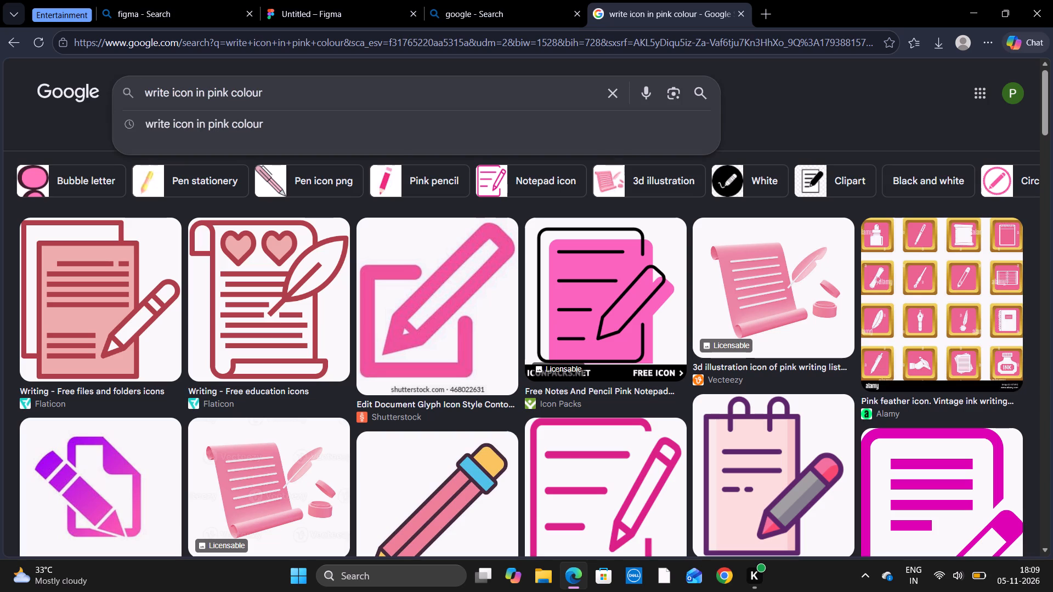
pyautogui.press('BackSpace')
pyautogui.press('r')
pyautogui.press('Return')
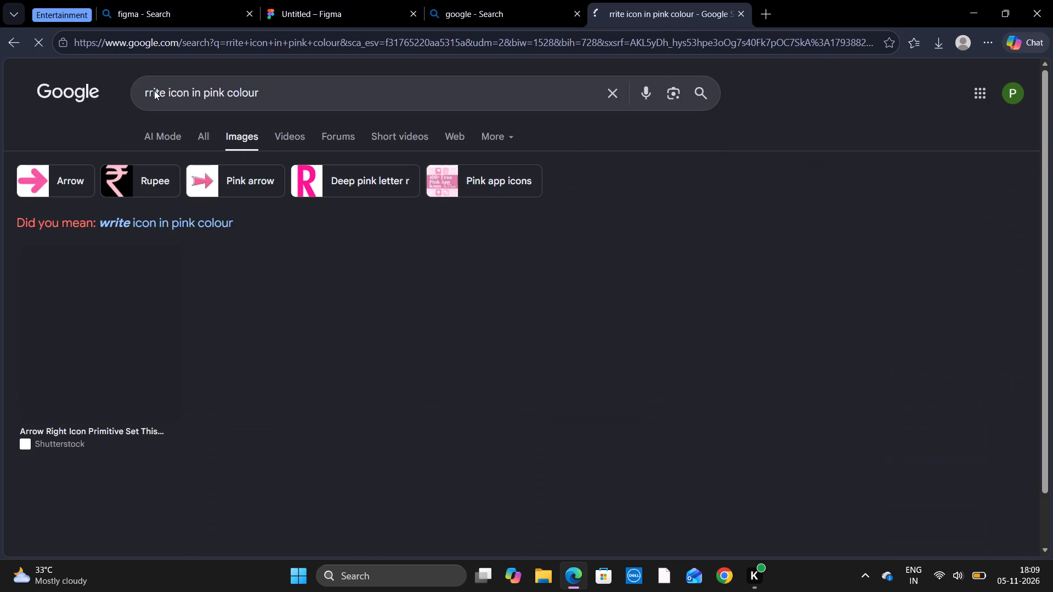
pyautogui.scroll(-1, 338, 257)
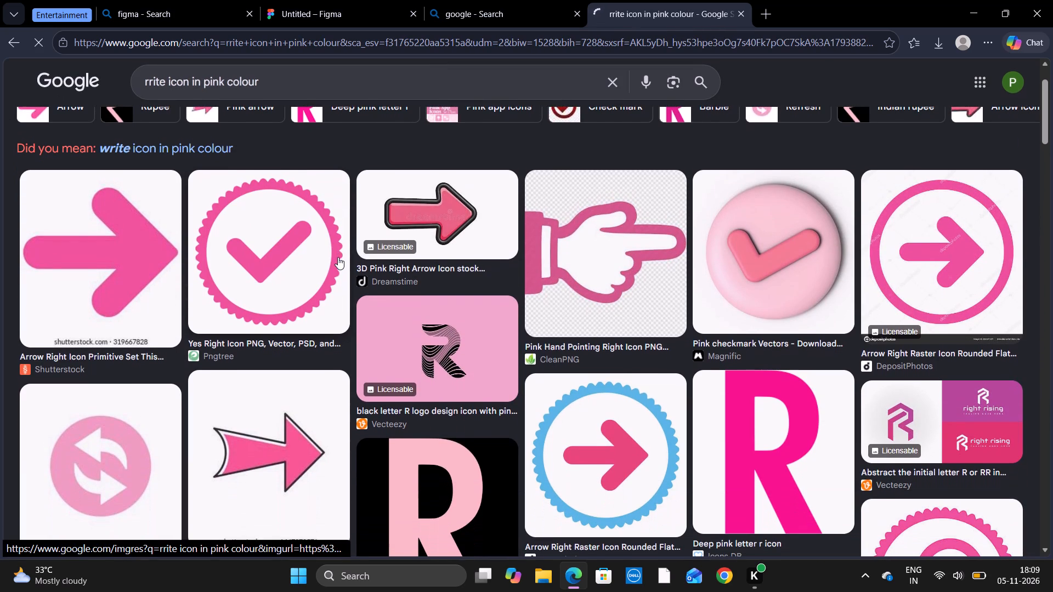
pyautogui.scroll(-4, 338, 257)
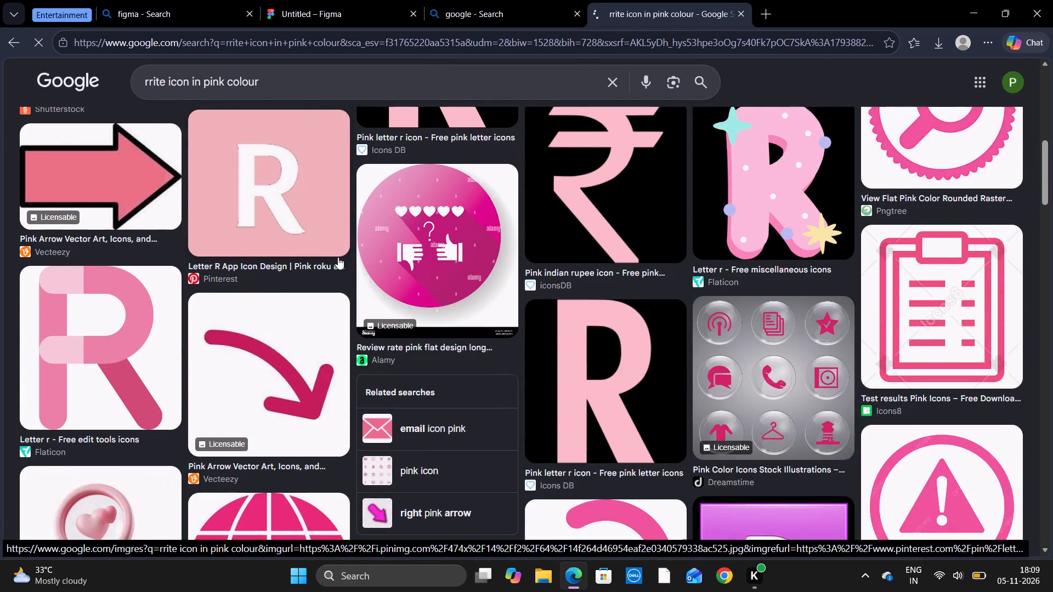
pyautogui.scroll(-5, 338, 257)
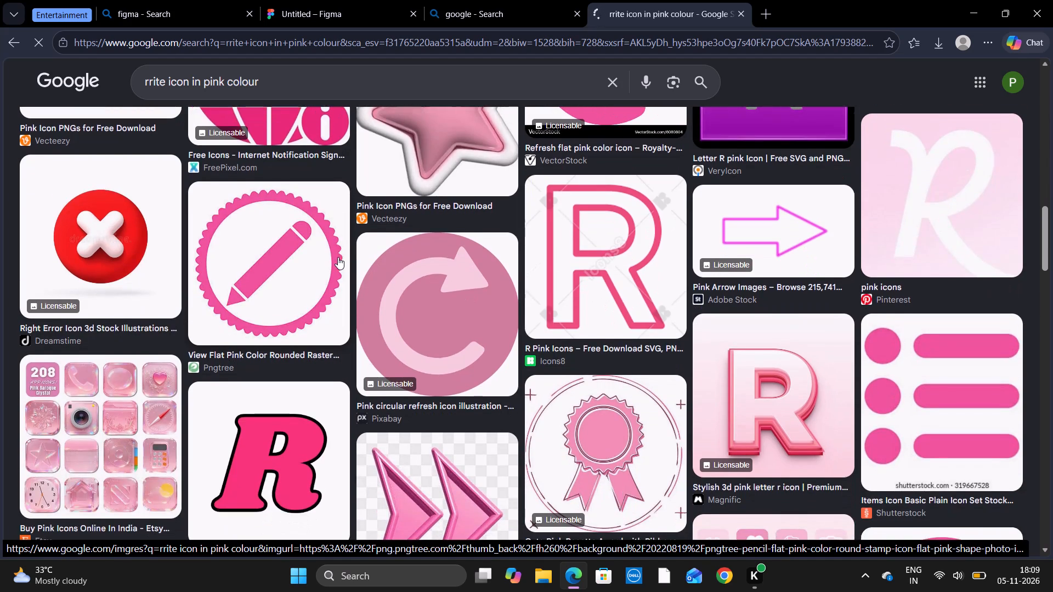
pyautogui.scroll(-4, 338, 257)
pyautogui.scroll(10, 338, 257)
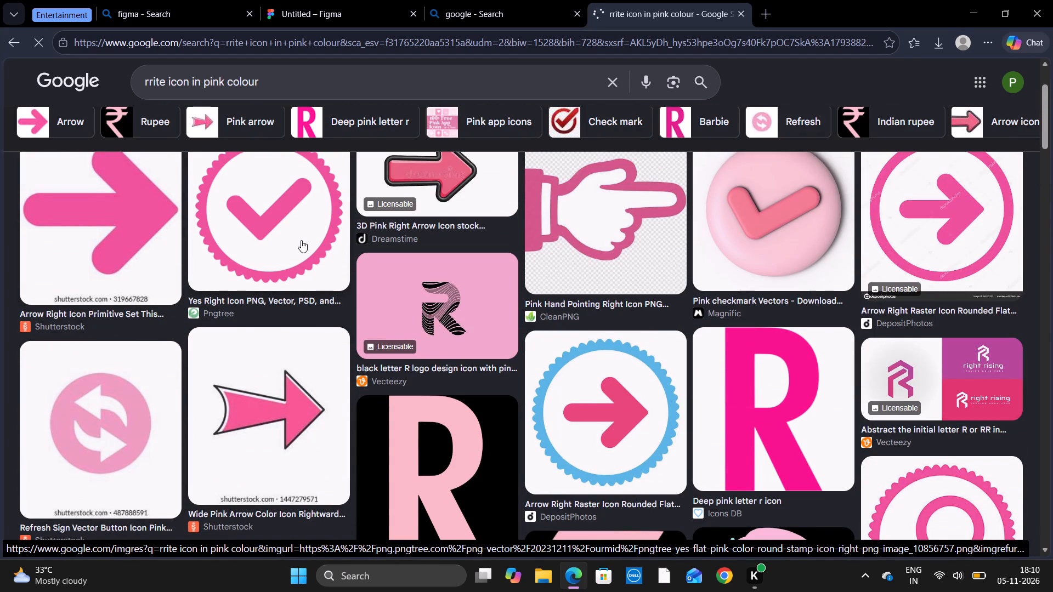
# Preview Pngtree's round pink tick with the scalloped border and look through its related tick icons.
pyautogui.click(301, 240)
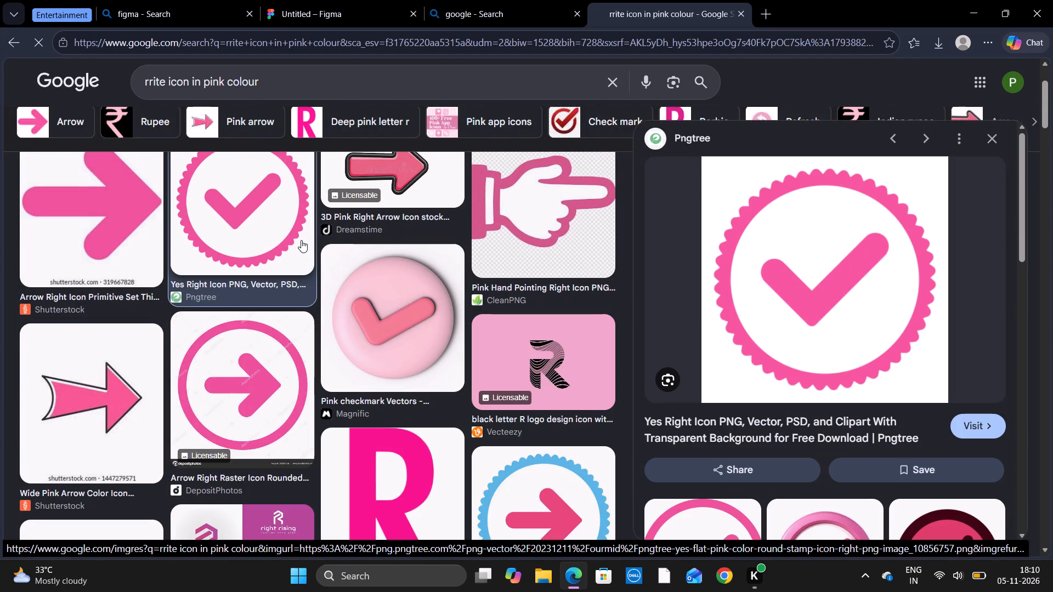
pyautogui.scroll(-4, 864, 351)
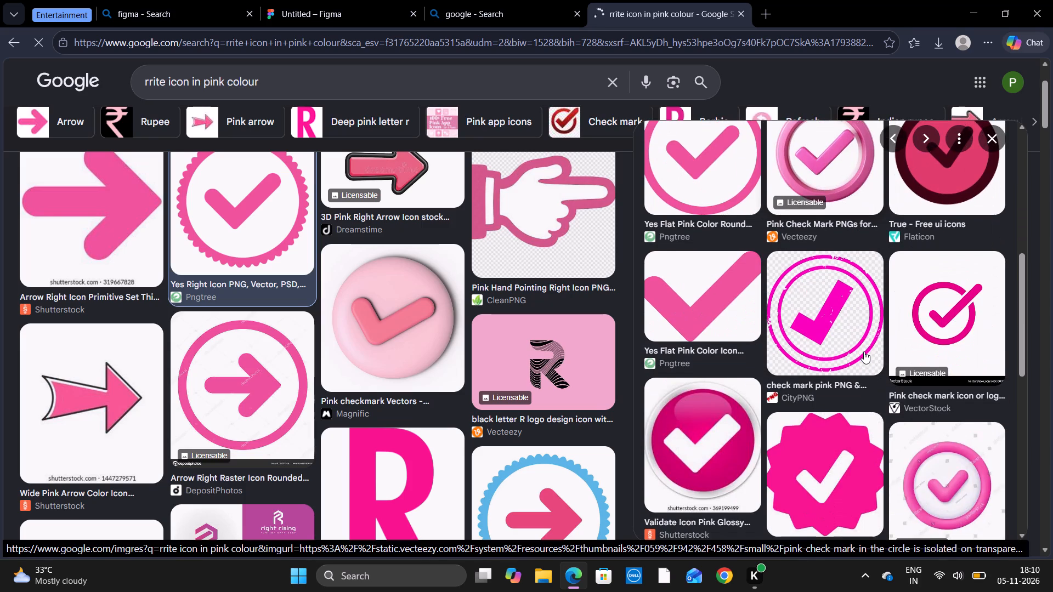
pyautogui.scroll(-2, 864, 351)
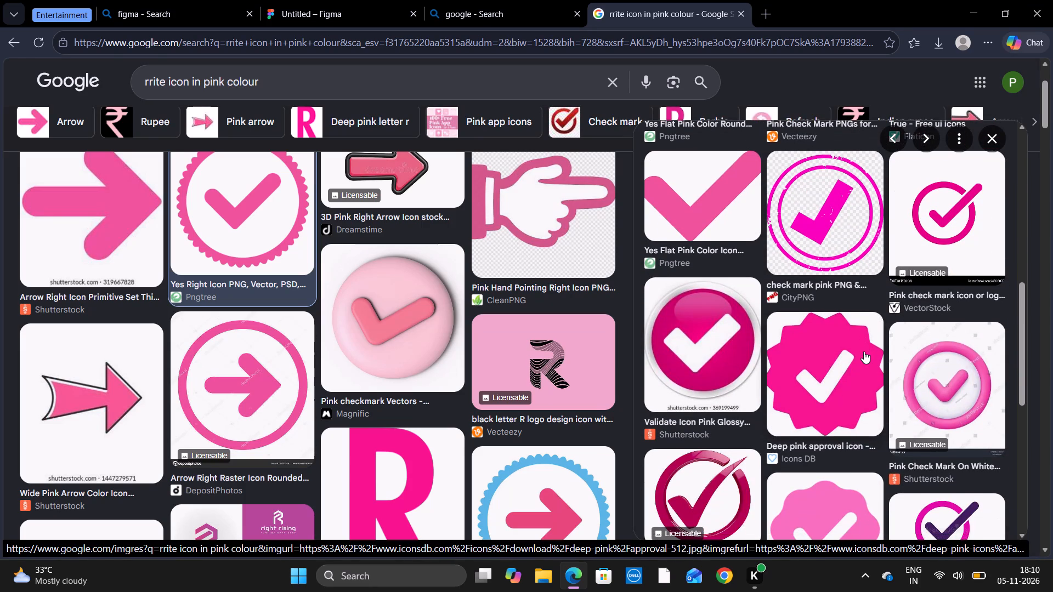
pyautogui.scroll(-4, 864, 351)
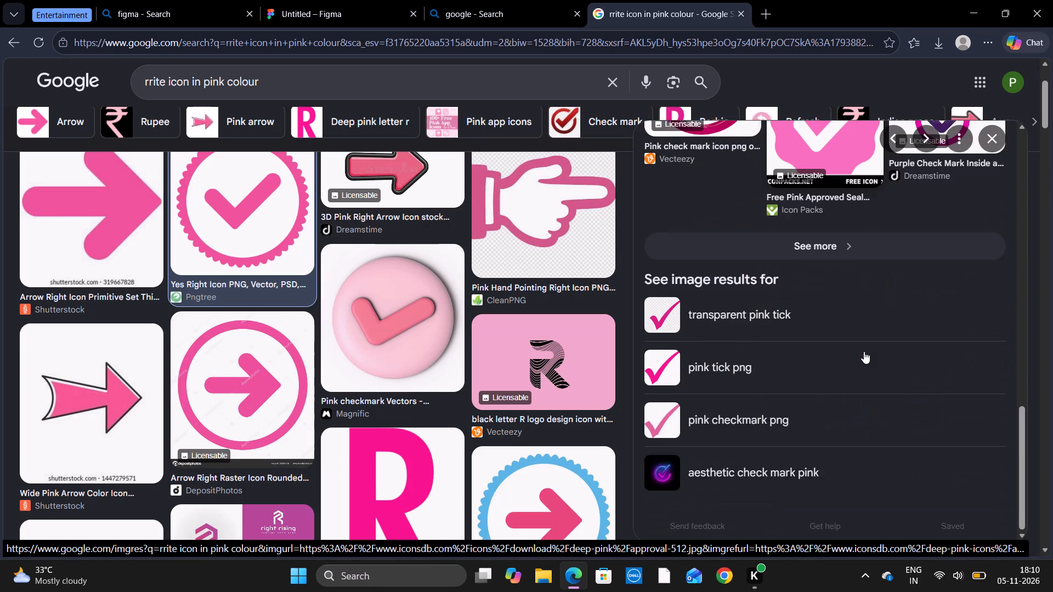
pyautogui.scroll(-3, 864, 351)
pyautogui.scroll(8, 864, 351)
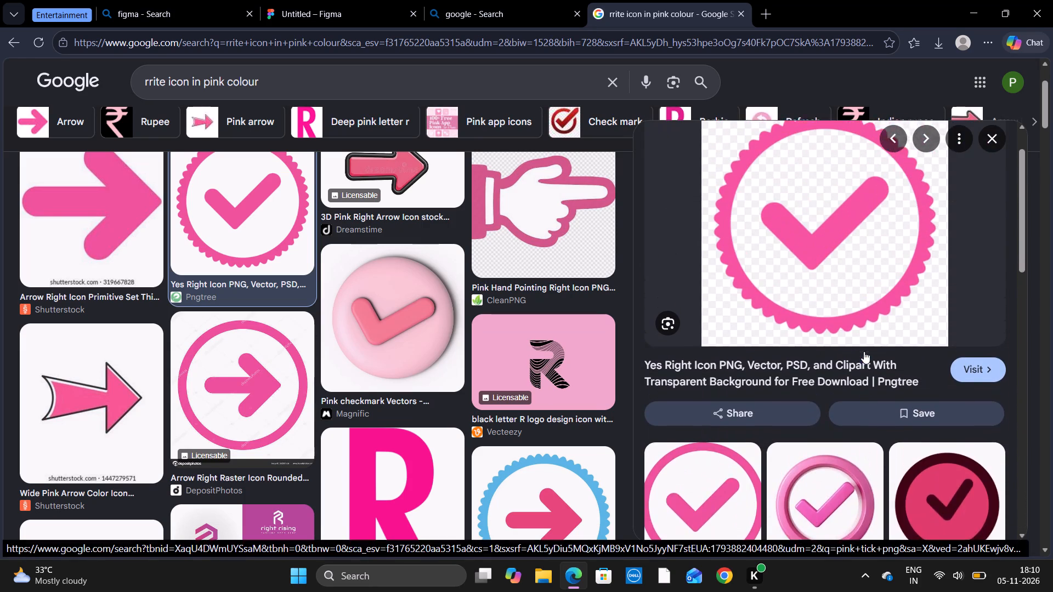
# Compare the pink check mark previews from Magnific, Pngtree and Shutterstock and look through their related tick icons.
pyautogui.click(390, 296)
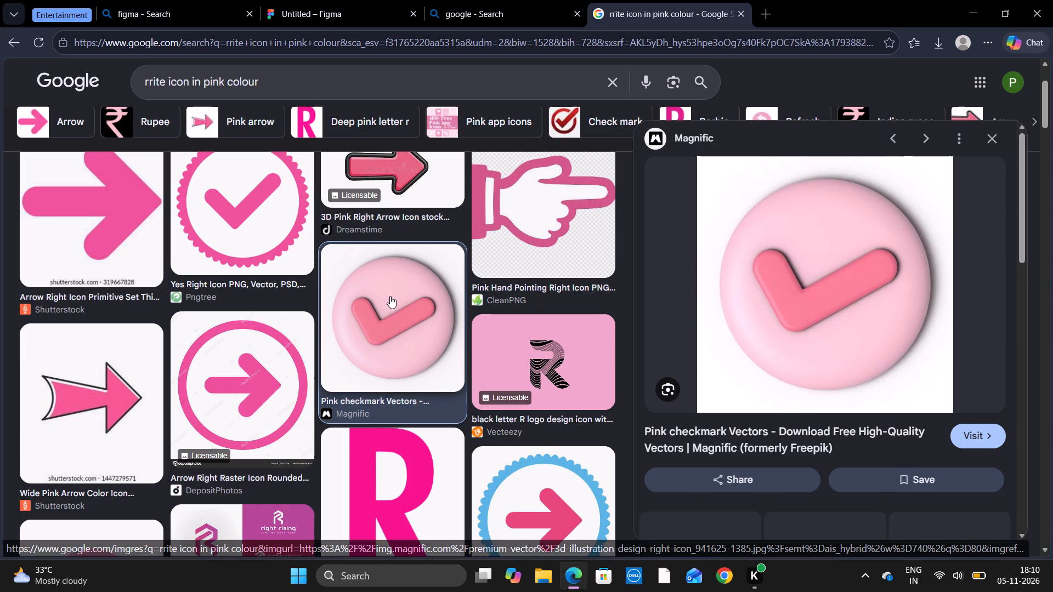
pyautogui.scroll(-5, 773, 441)
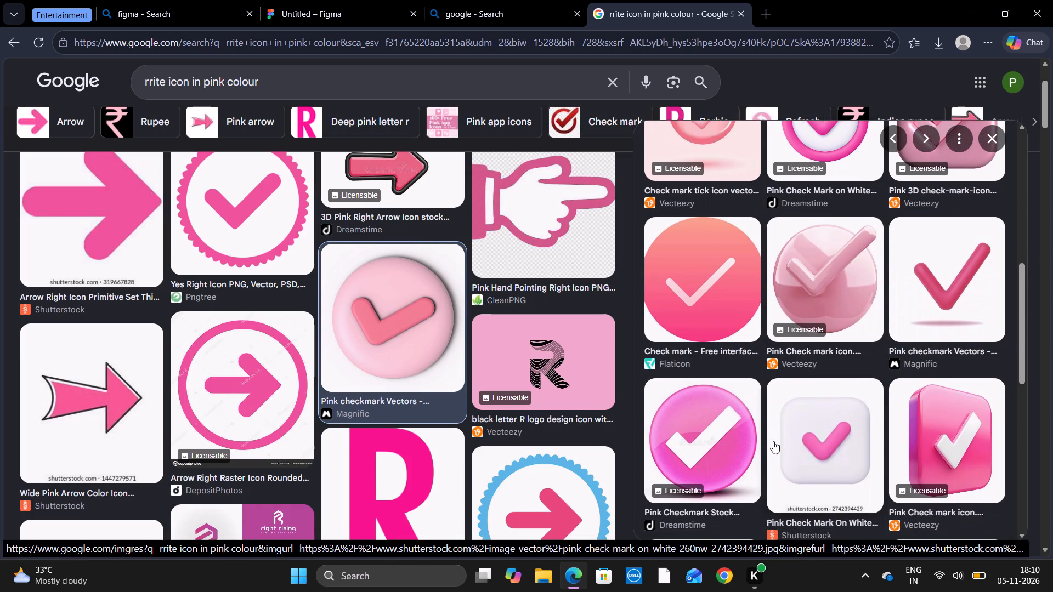
pyautogui.scroll(4, 773, 441)
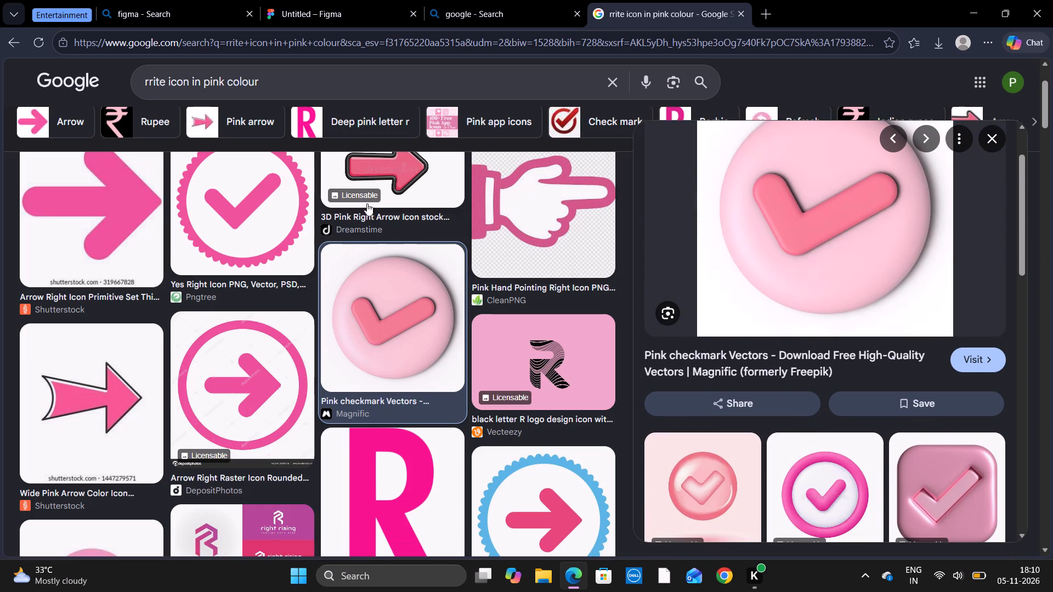
pyautogui.click(287, 210)
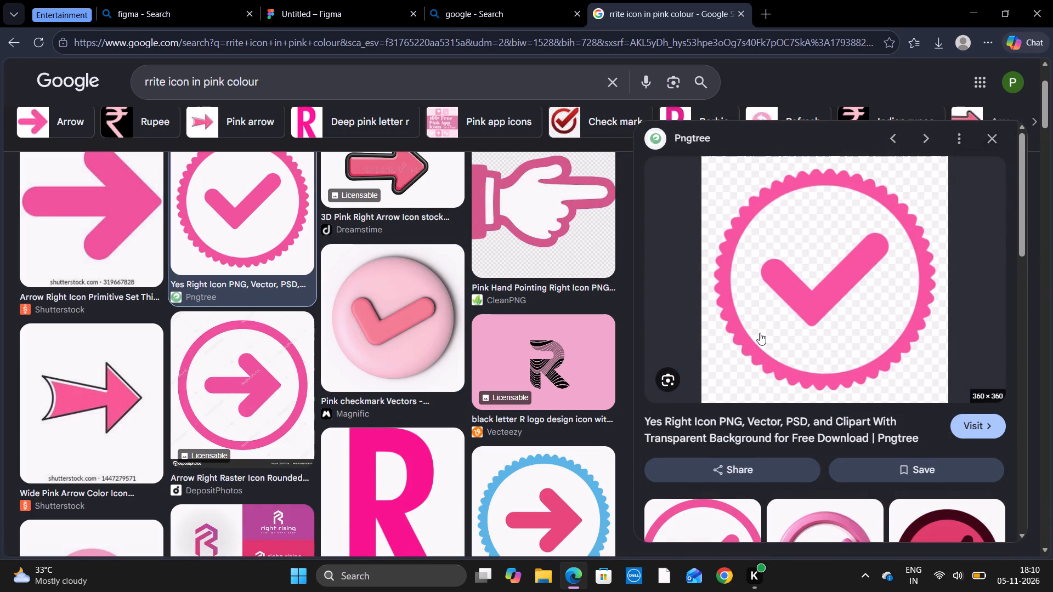
pyautogui.scroll(-4, 760, 333)
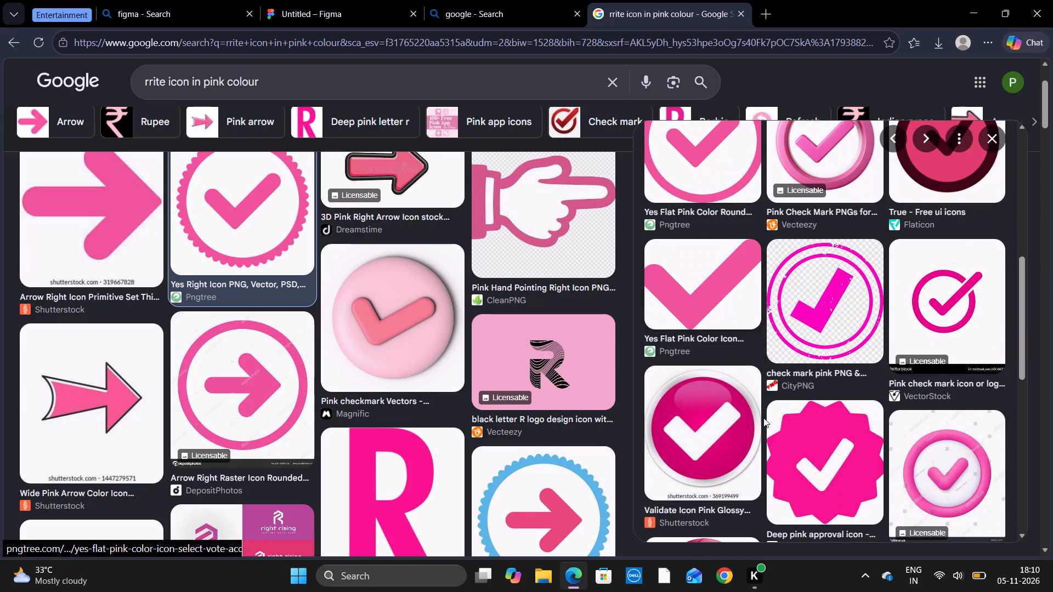
pyautogui.click(737, 428)
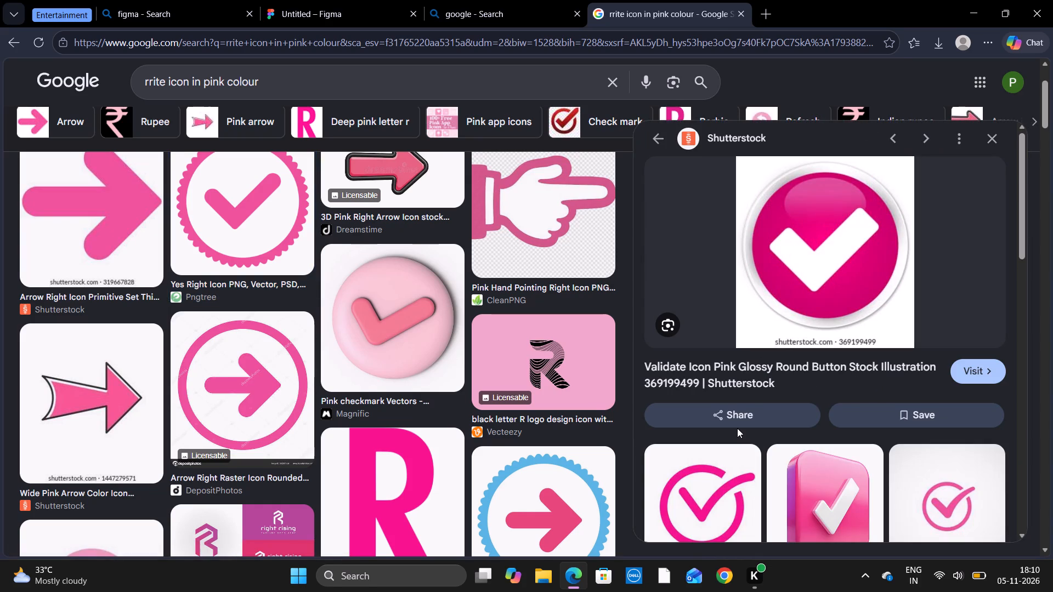
pyautogui.scroll(-3, 737, 428)
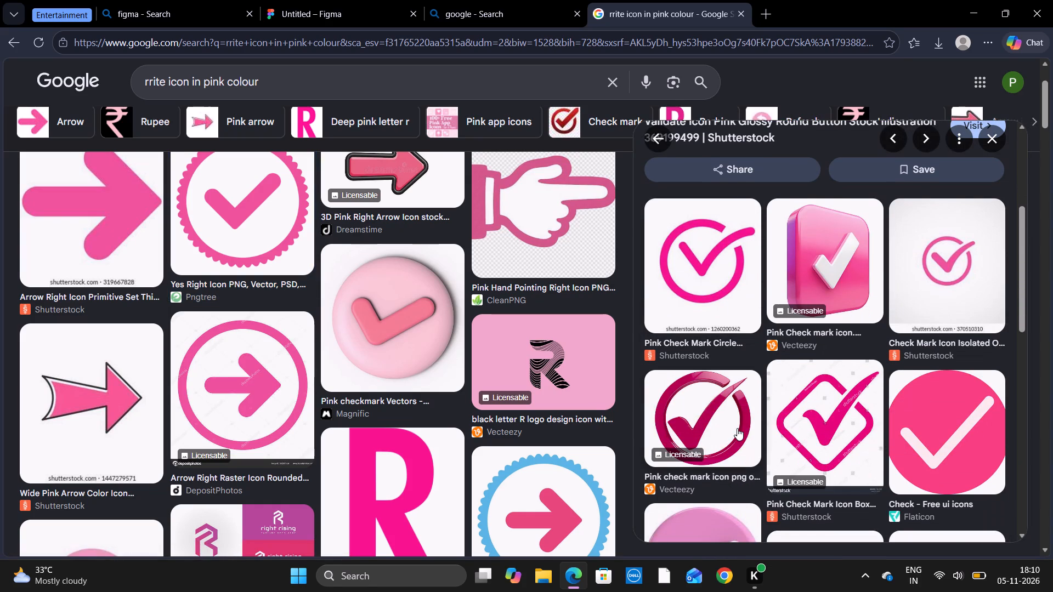
pyautogui.scroll(-1, 737, 428)
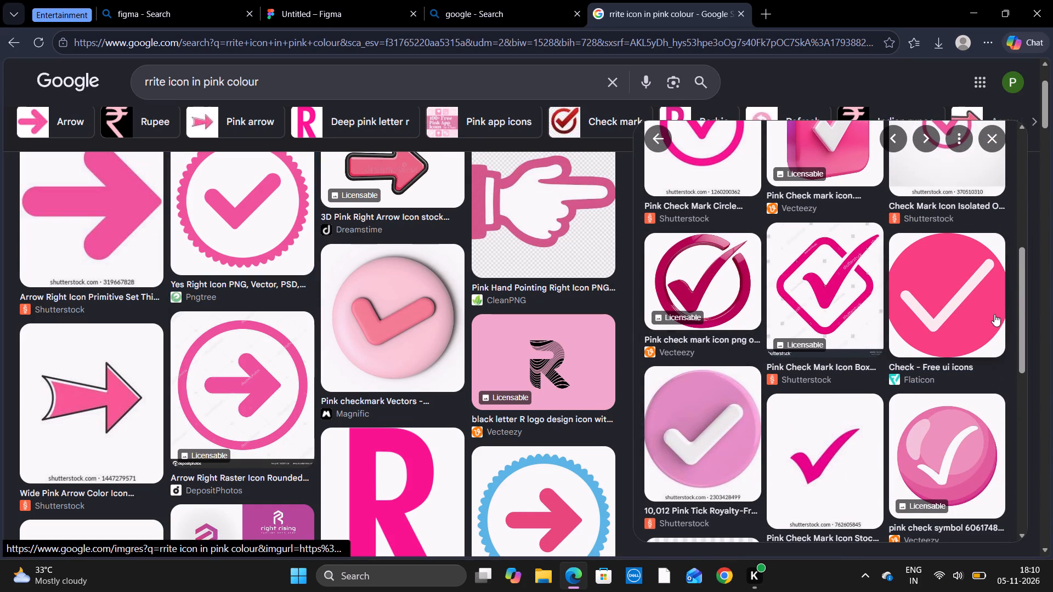
pyautogui.scroll(-2, 994, 314)
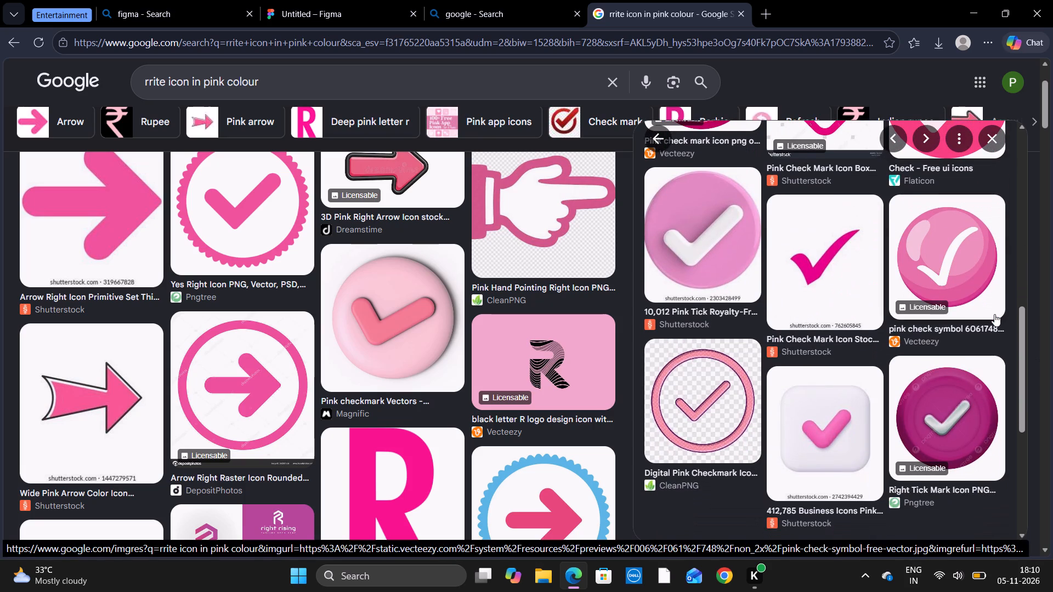
pyautogui.scroll(-4, 994, 314)
pyautogui.scroll(5, 994, 314)
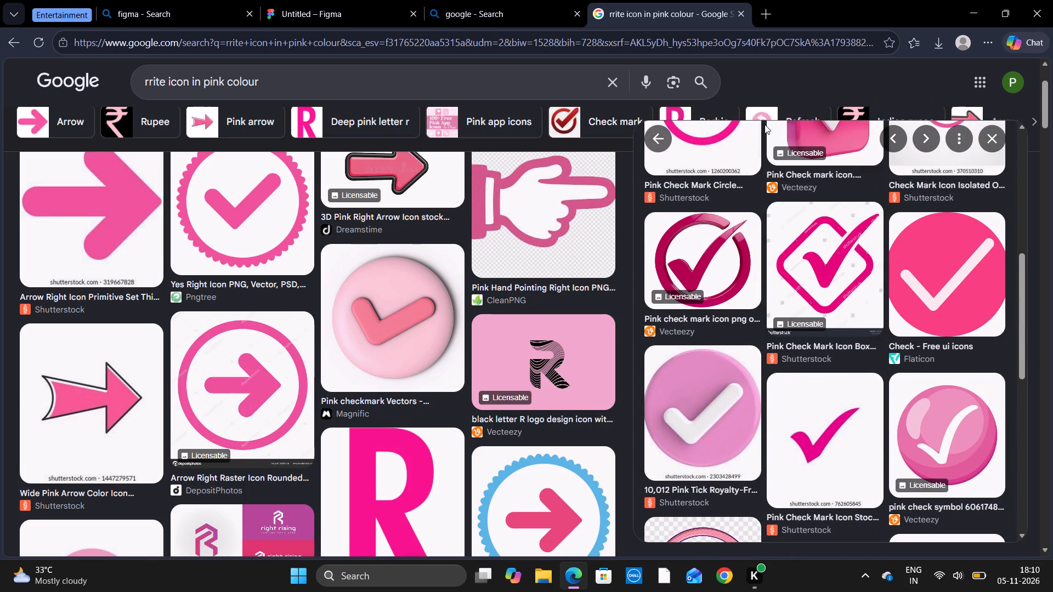
pyautogui.click(658, 140)
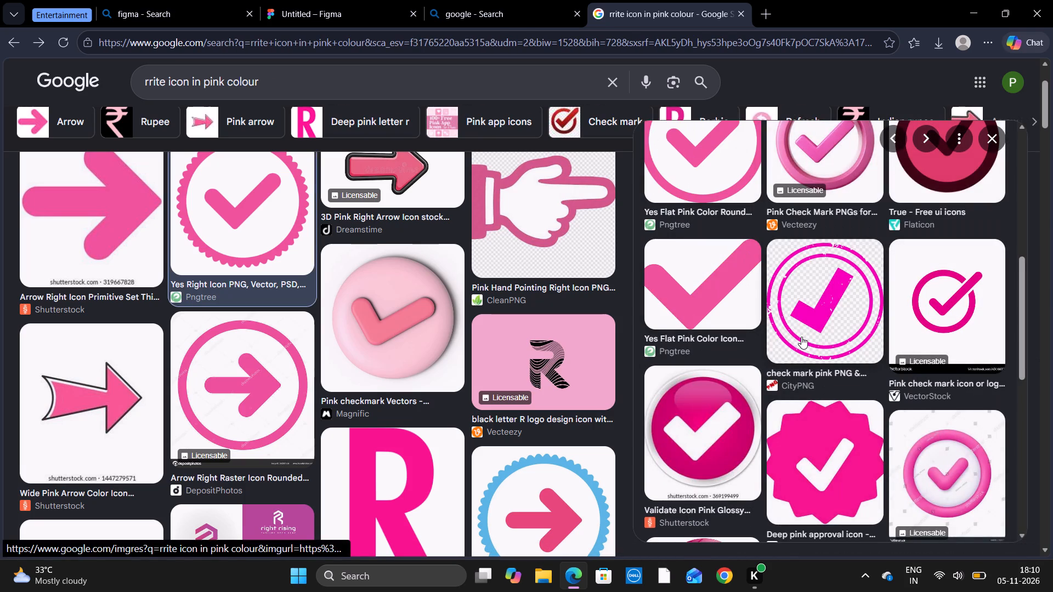
# Copy the image of Icons DB's deep pink approval icon with a white tick from Pngtree's related results.
pyautogui.scroll(-2, 801, 337)
pyautogui.click(801, 337)
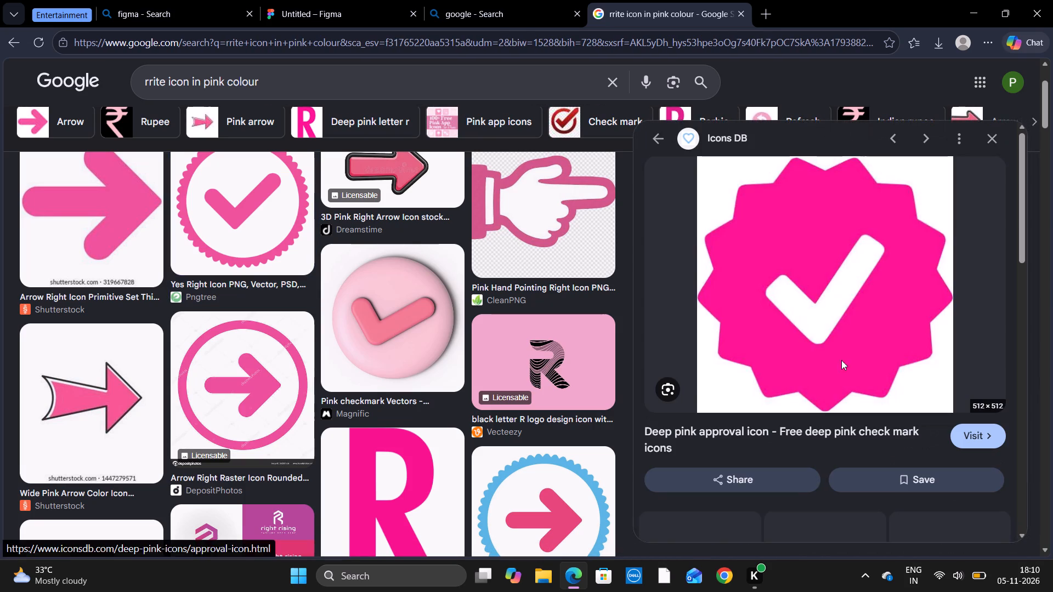
pyautogui.rightClick(816, 320)
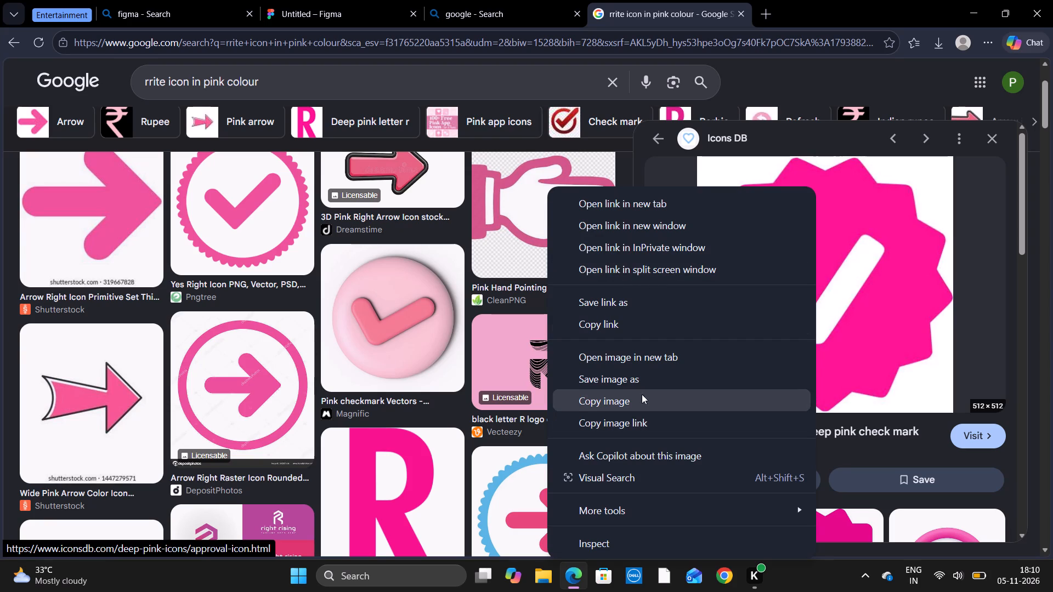
pyautogui.click(643, 400)
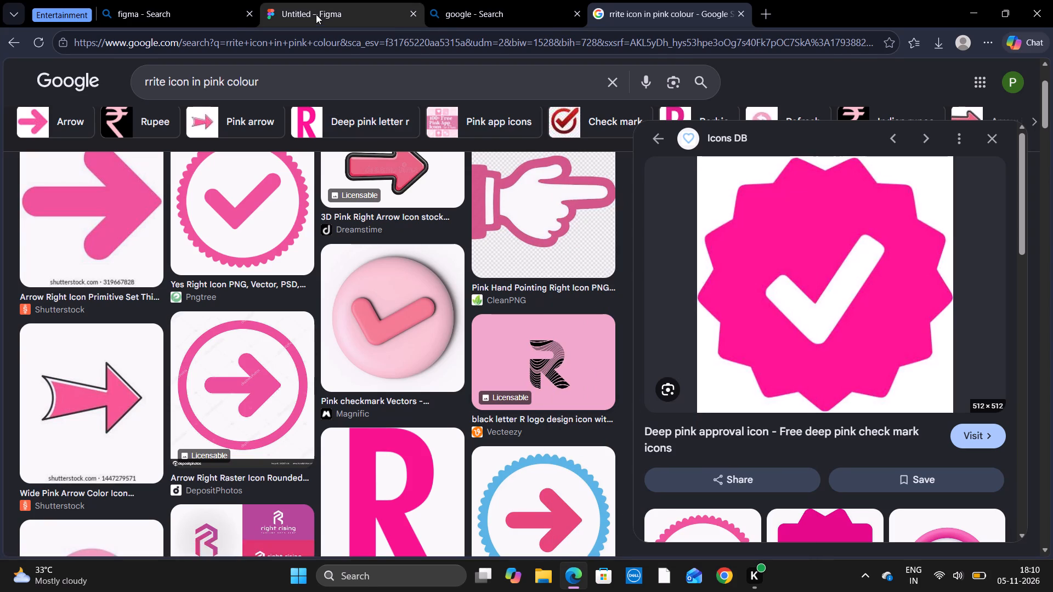
# Switch to the Figma design and fill the Hair Spa and Manicure checkboxes with the copied tick image.
pyautogui.click(316, 14)
pyautogui.click(580, 192)
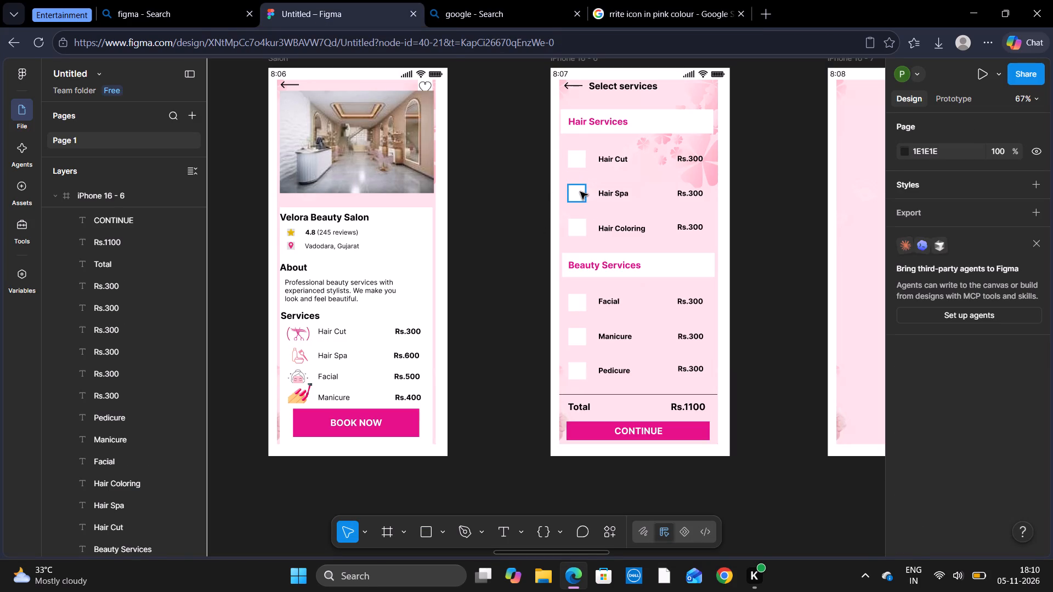
pyautogui.hotkey('ctrl', 'v')
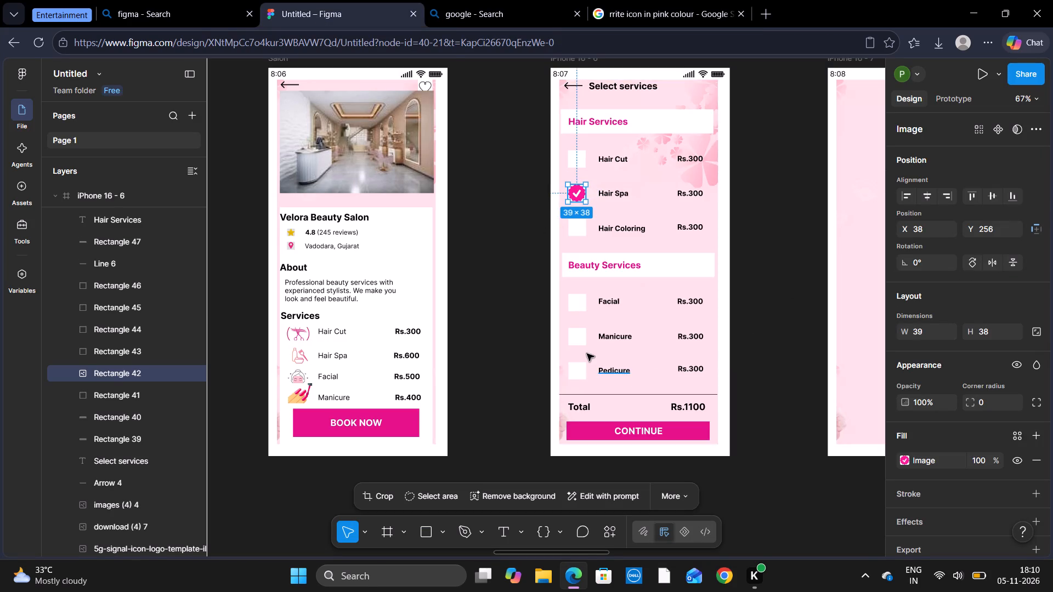
pyautogui.click(584, 336)
pyautogui.hotkey('ctrl', 'v')
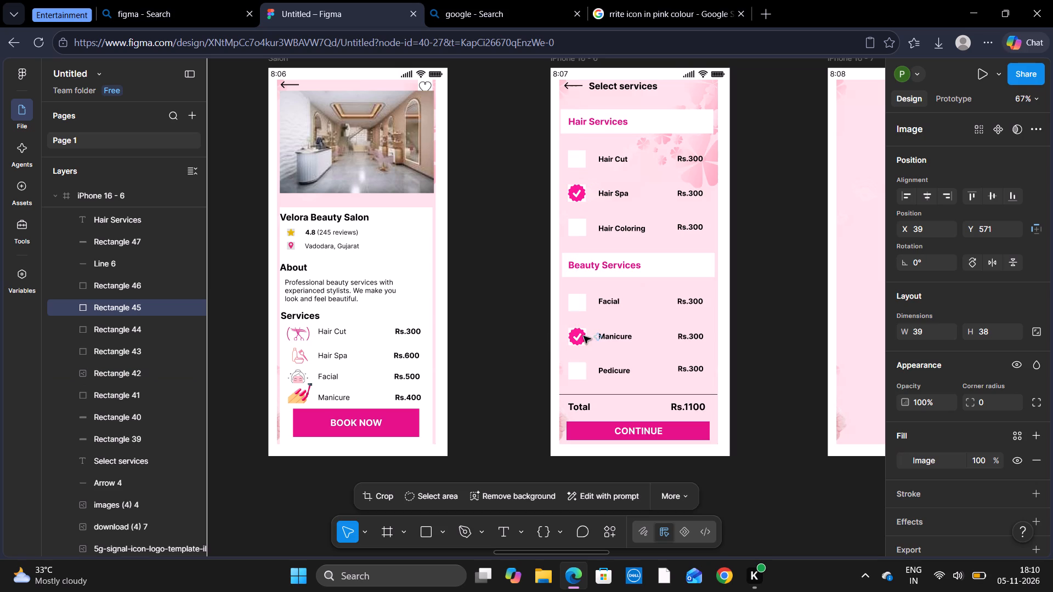
pyautogui.click(785, 306)
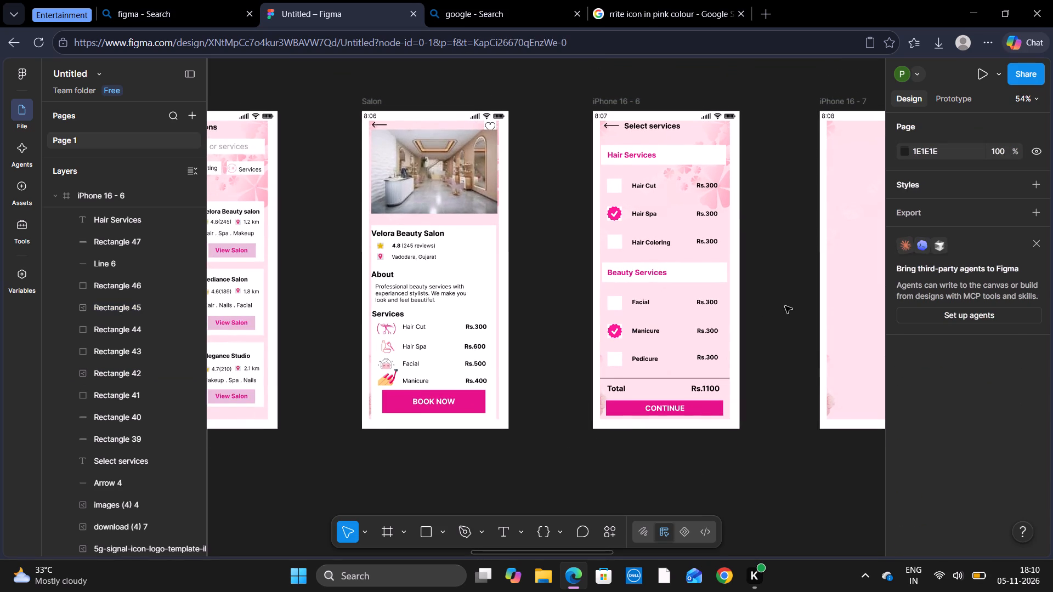
# Duplicate the "Select services" back arrow and place the copy at the top of the iPhone 16 - 7 frame, about X 40, Y 47.
pyautogui.hscroll(-1, 785, 306)
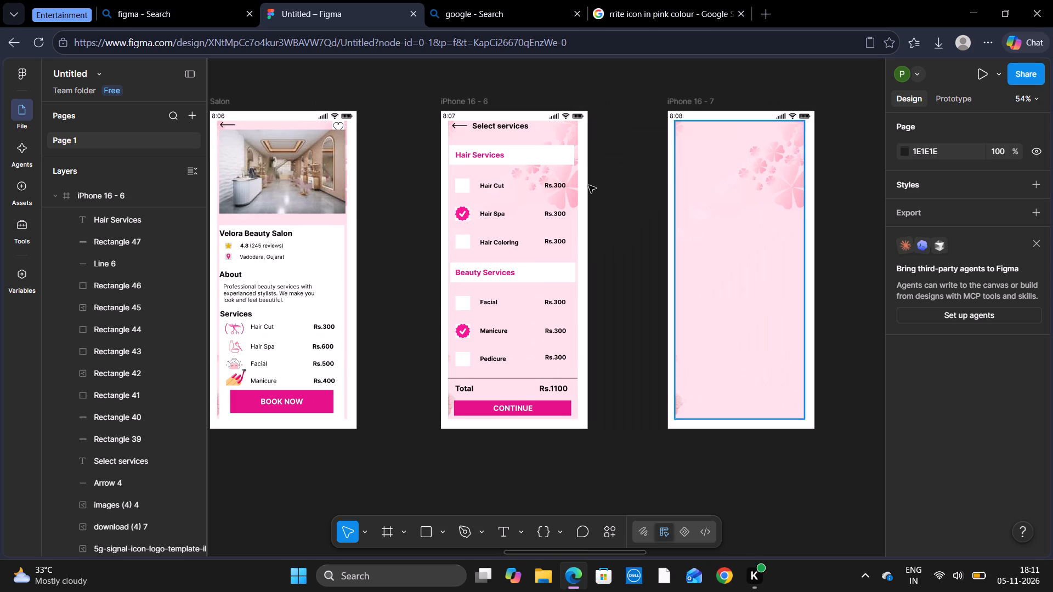
pyautogui.click(462, 124)
pyautogui.hotkey('ctrl', 'c')
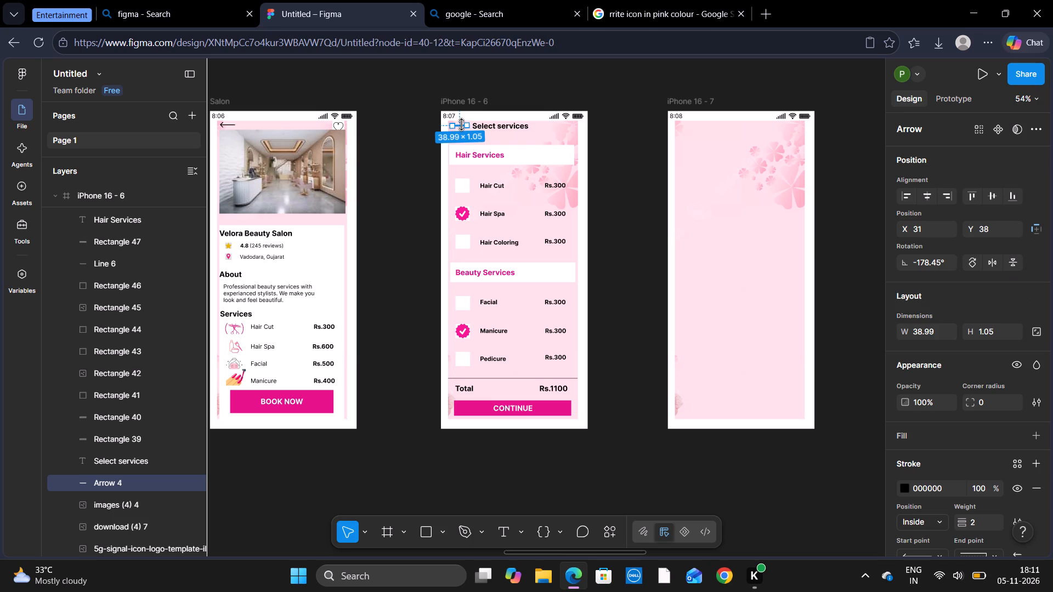
pyautogui.hotkey('ctrl', 'v')
pyautogui.click(627, 138)
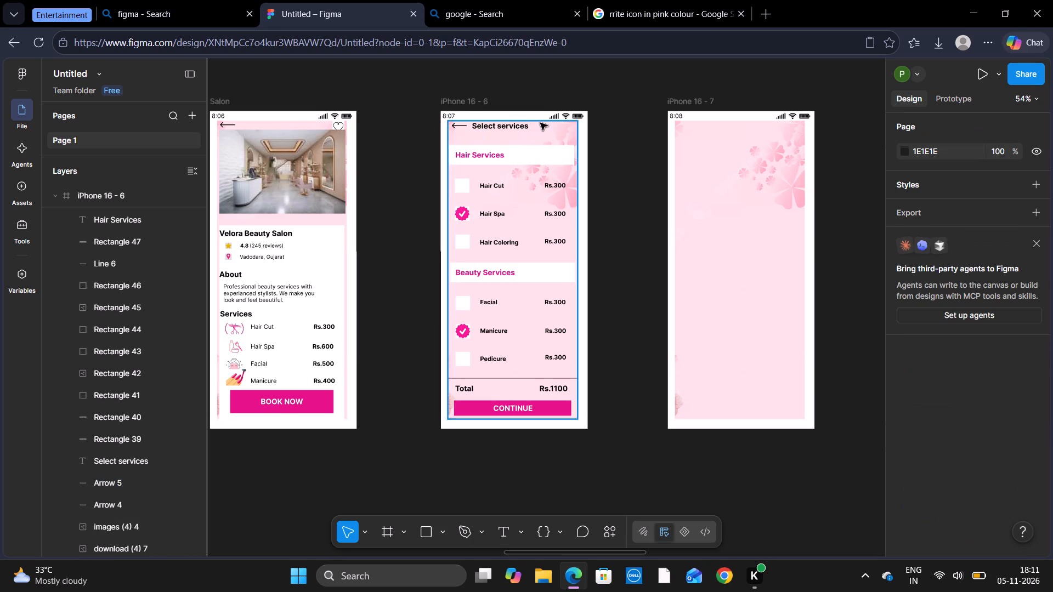
pyautogui.moveTo(458, 123); pyautogui.dragTo(558, 127)
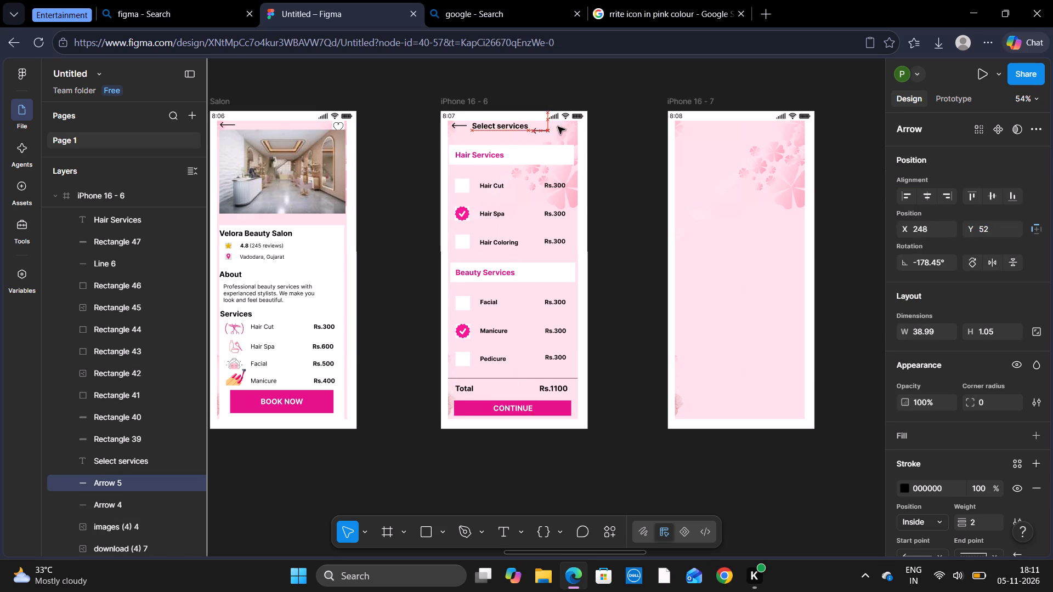
pyautogui.moveTo(558, 127); pyautogui.dragTo(688, 128)
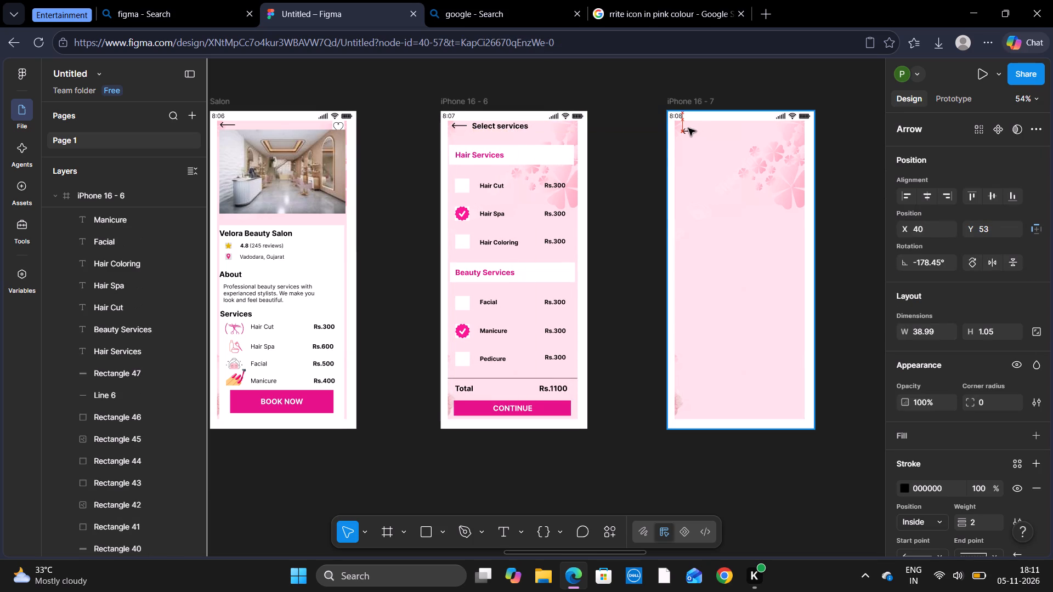
pyautogui.moveTo(688, 128); pyautogui.dragTo(685, 126)
pyautogui.moveTo(685, 126); pyautogui.dragTo(689, 126)
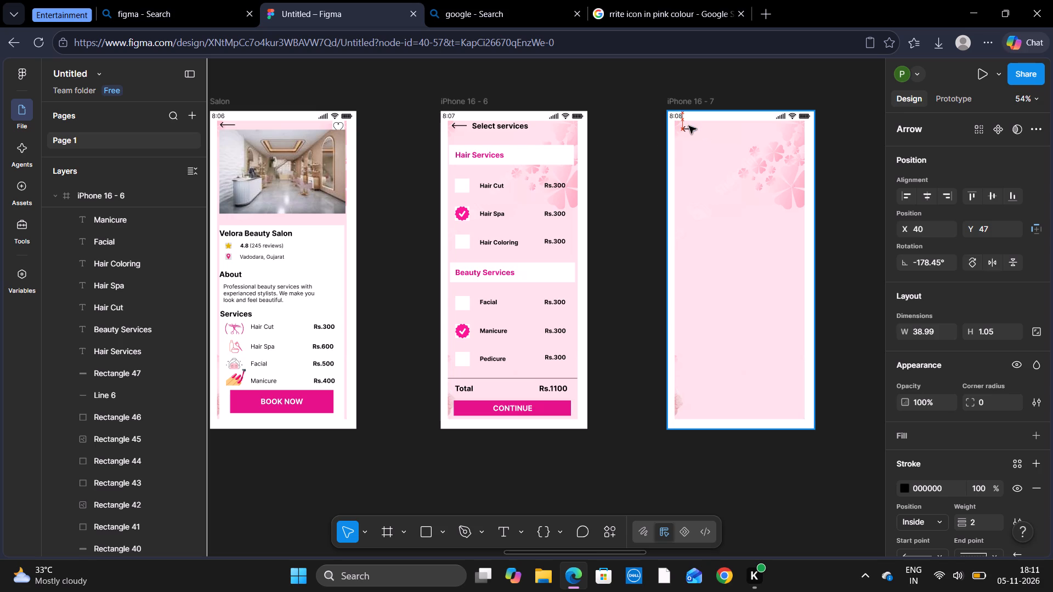
pyautogui.moveTo(689, 126); pyautogui.dragTo(688, 126)
pyautogui.click(846, 141)
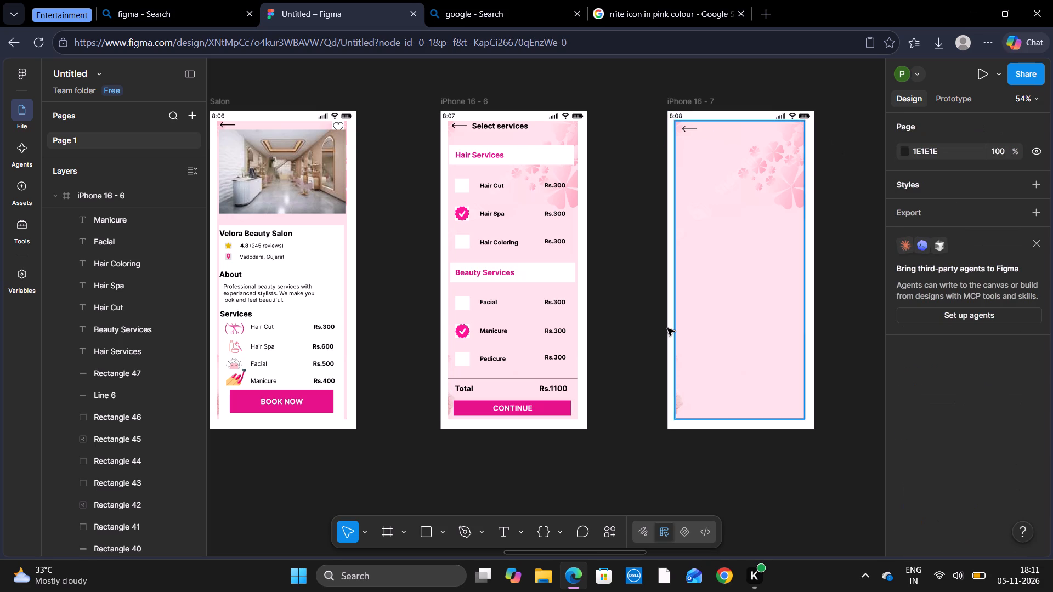
# Add the bold size 20 heading "Select Date & Time" to iPhone 16 - 7 and place it beside the back arrow, about X 117, Y 49.
pyautogui.click(502, 530)
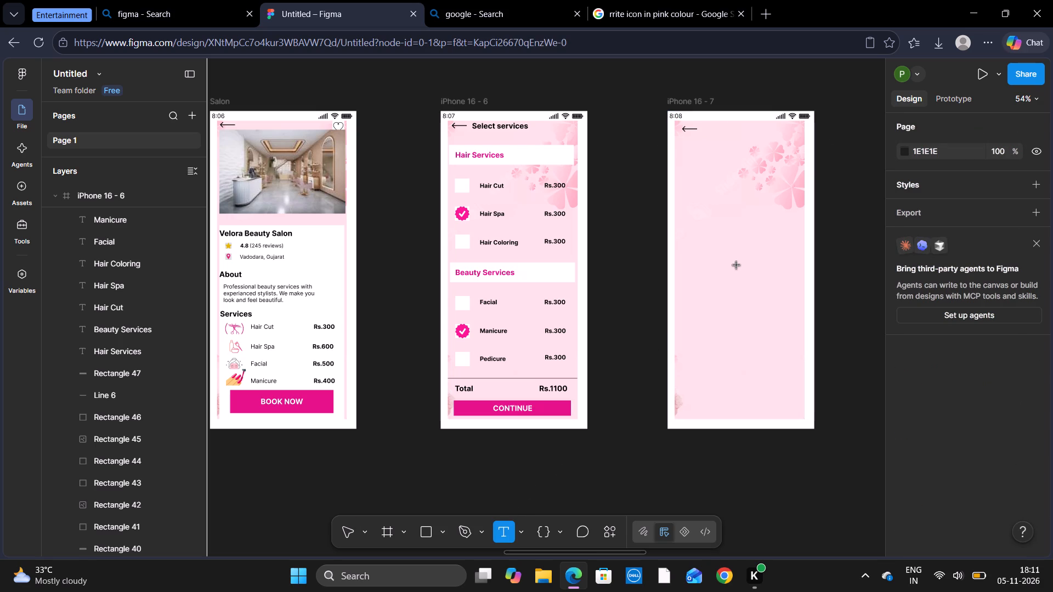
pyautogui.click(734, 266)
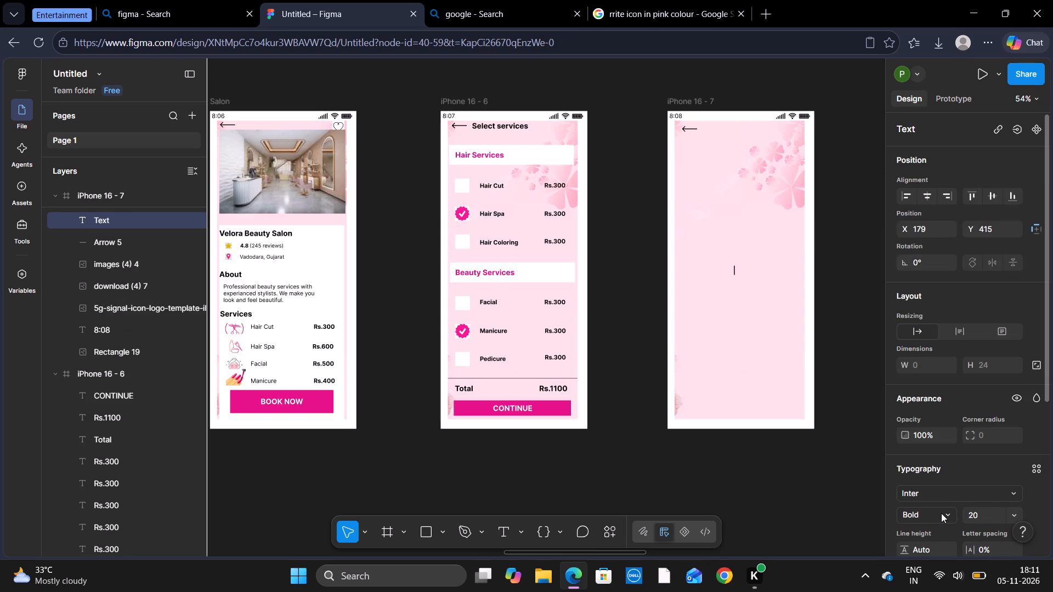
pyautogui.write('Se')
pyautogui.write('le')
pyautogui.write('ct')
pyautogui.press('space')
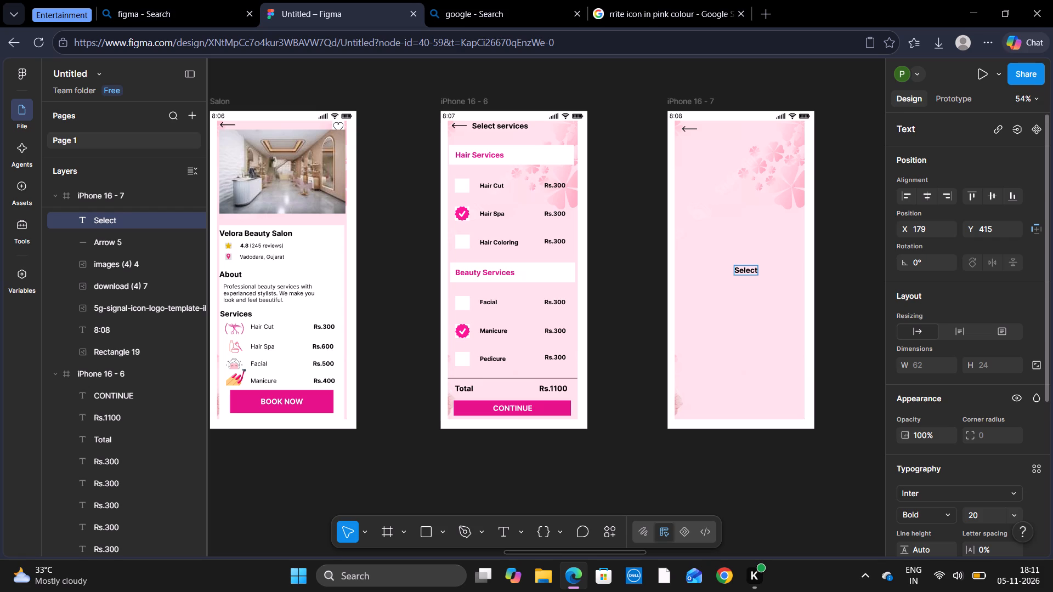
pyautogui.write('dat')
pyautogui.press('BackSpace')
pyautogui.press('BackSpace')
pyautogui.press('BackSpace')
pyautogui.write('Date')
pyautogui.press('space')
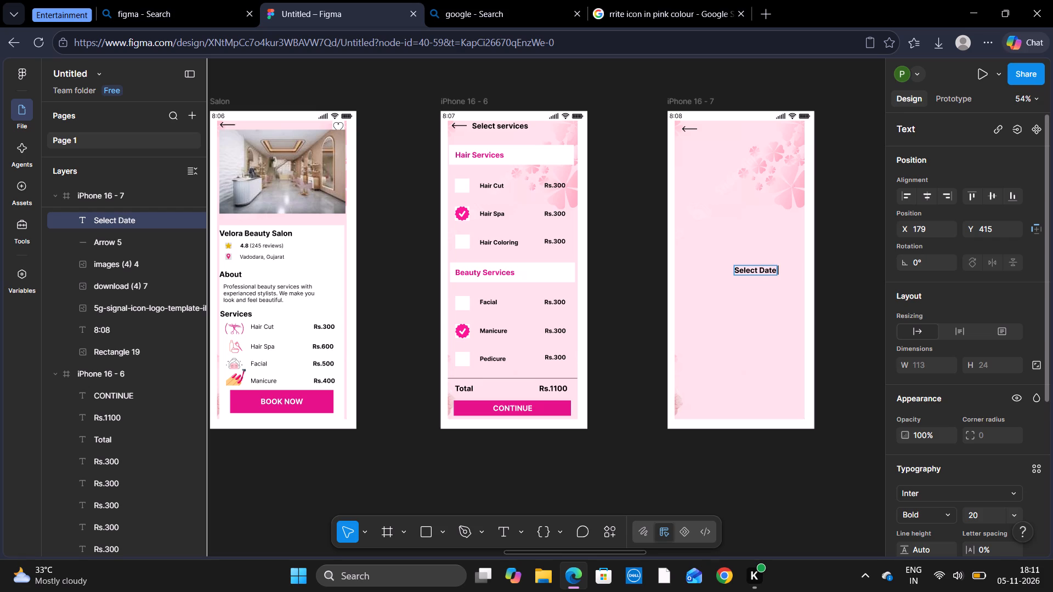
pyautogui.write('& Time')
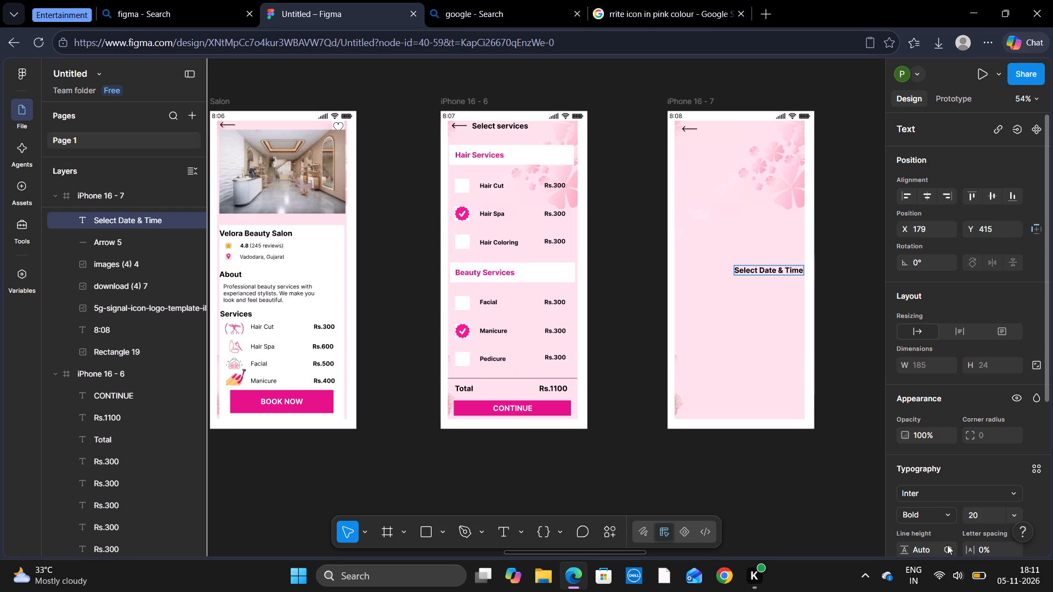
pyautogui.click(767, 321)
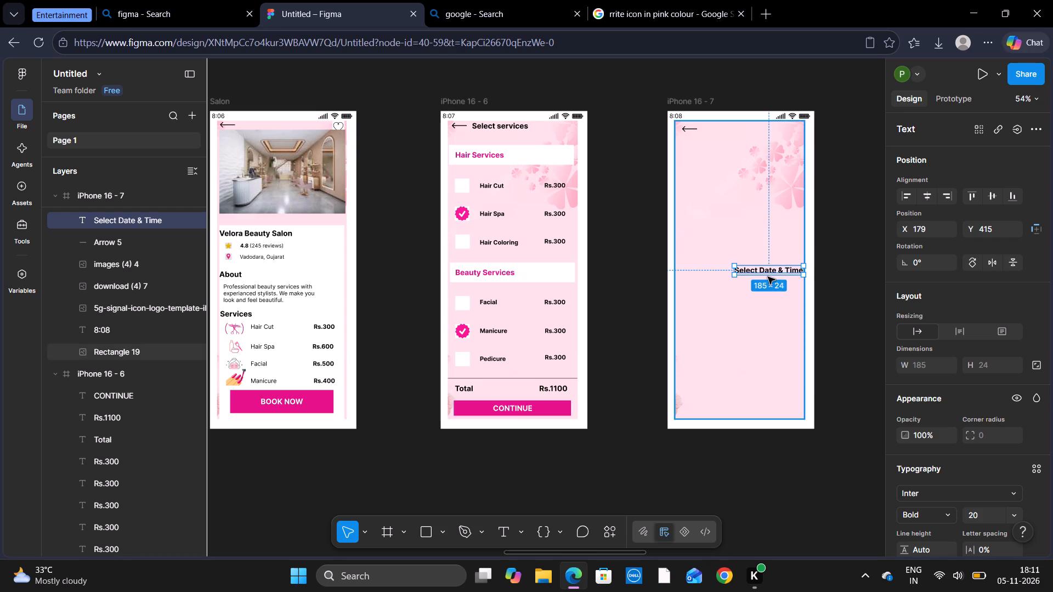
pyautogui.moveTo(768, 267); pyautogui.dragTo(743, 133)
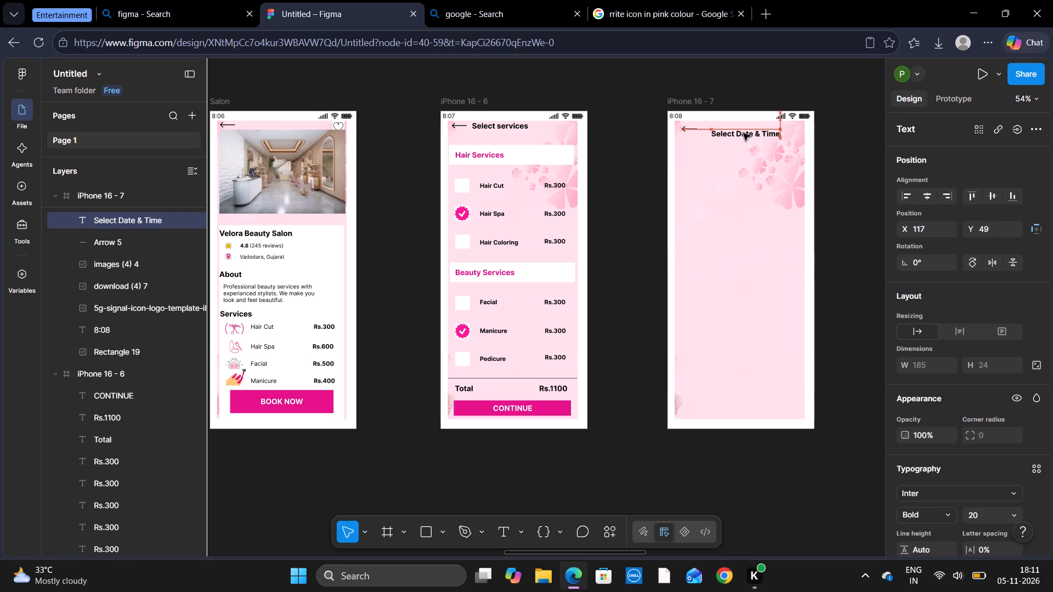
# Move the "Select Date & Time" heading to about X 104, Y 37, in line with the back arrow and centred in the frame.
pyautogui.moveTo(743, 133); pyautogui.dragTo(740, 127)
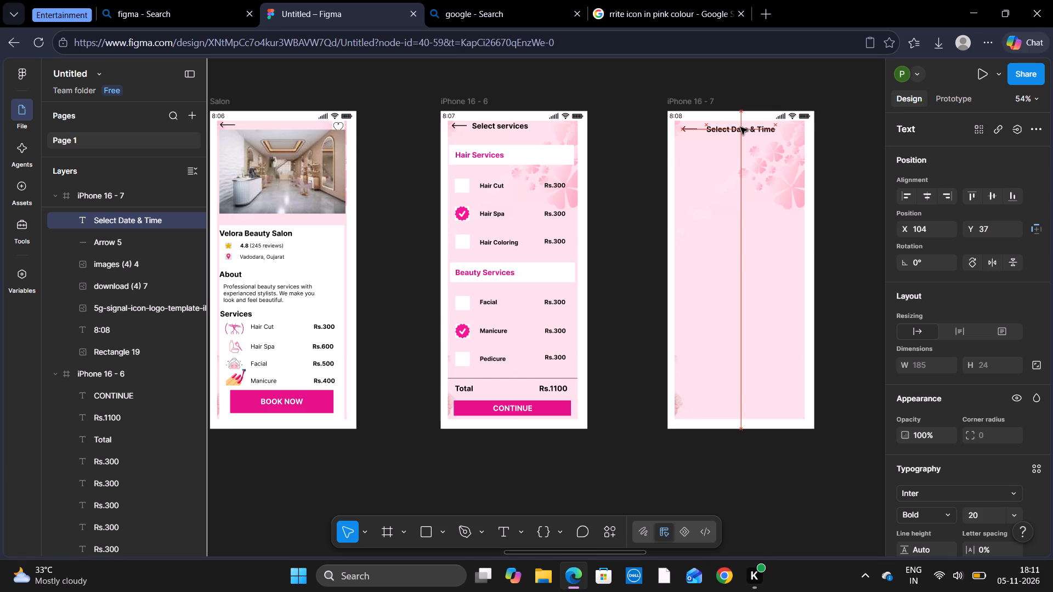
pyautogui.moveTo(740, 127); pyautogui.dragTo(740, 127)
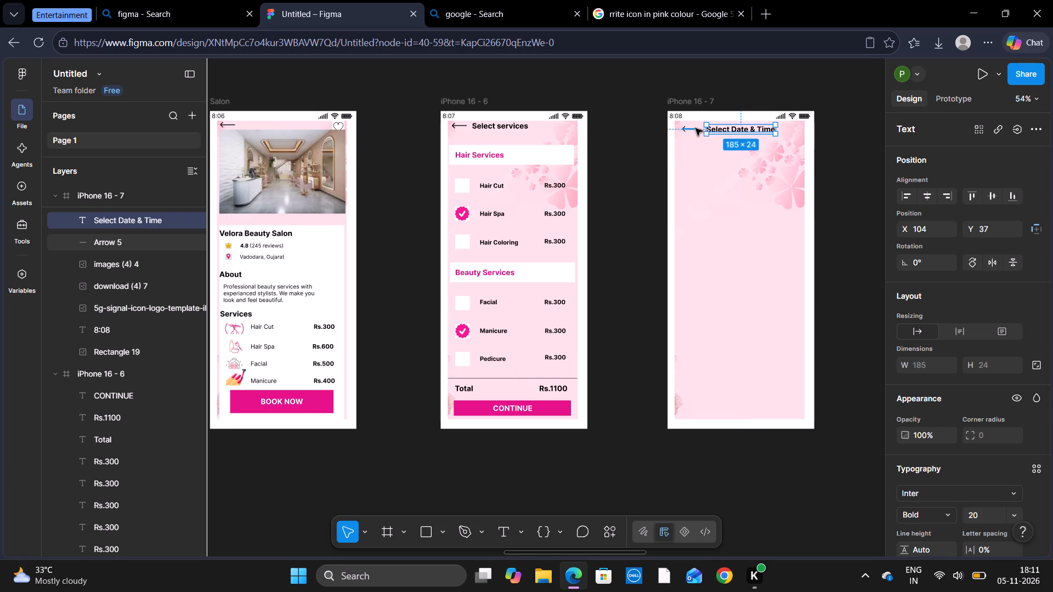
pyautogui.click(695, 128)
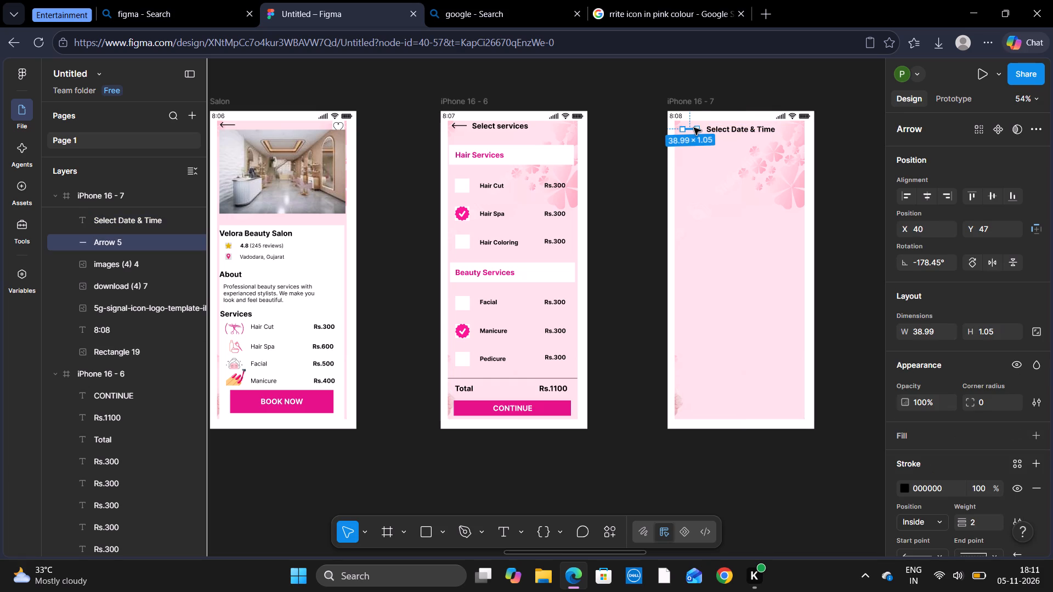
pyautogui.click(857, 145)
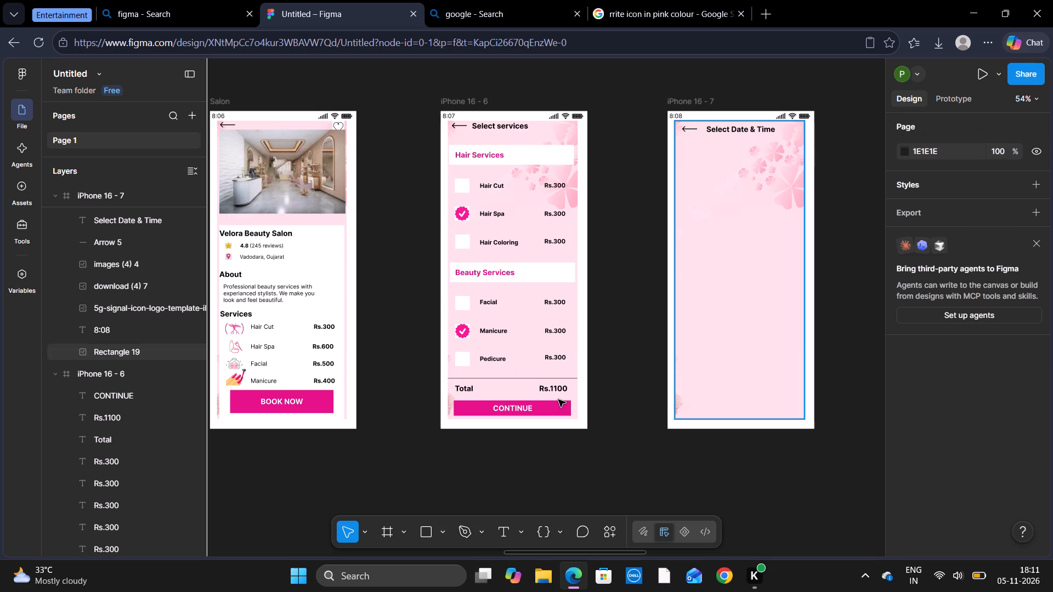
# Add the bold size 20 label "Choose Date" below the heading in iPhone 16 - 7.
pyautogui.click(496, 521)
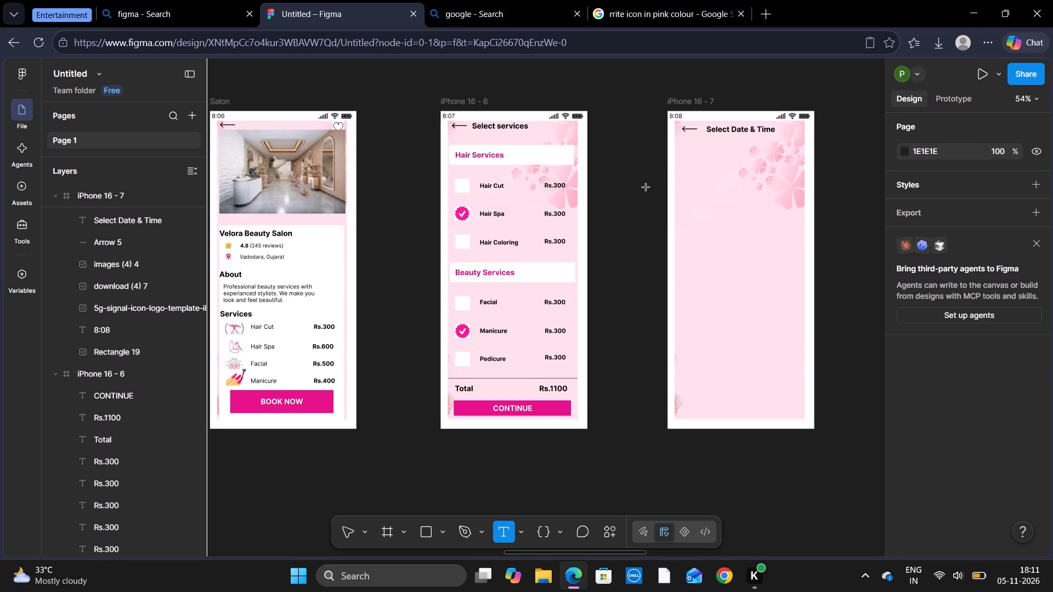
pyautogui.click(687, 163)
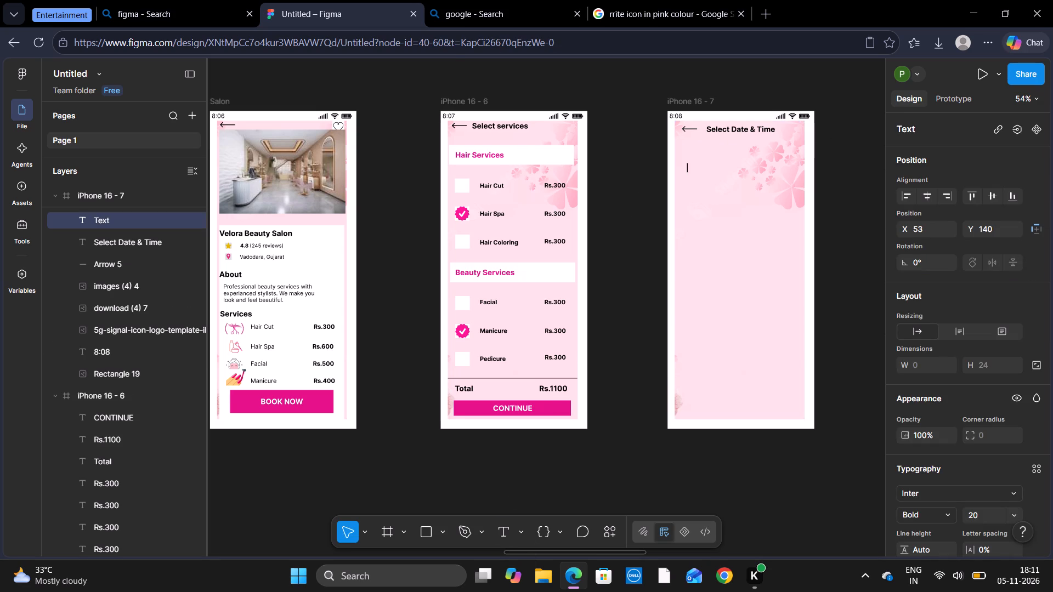
pyautogui.write('Ch')
pyautogui.write('oose')
pyautogui.press('space')
pyautogui.hotkey('shift', 'd')
pyautogui.write('ta')
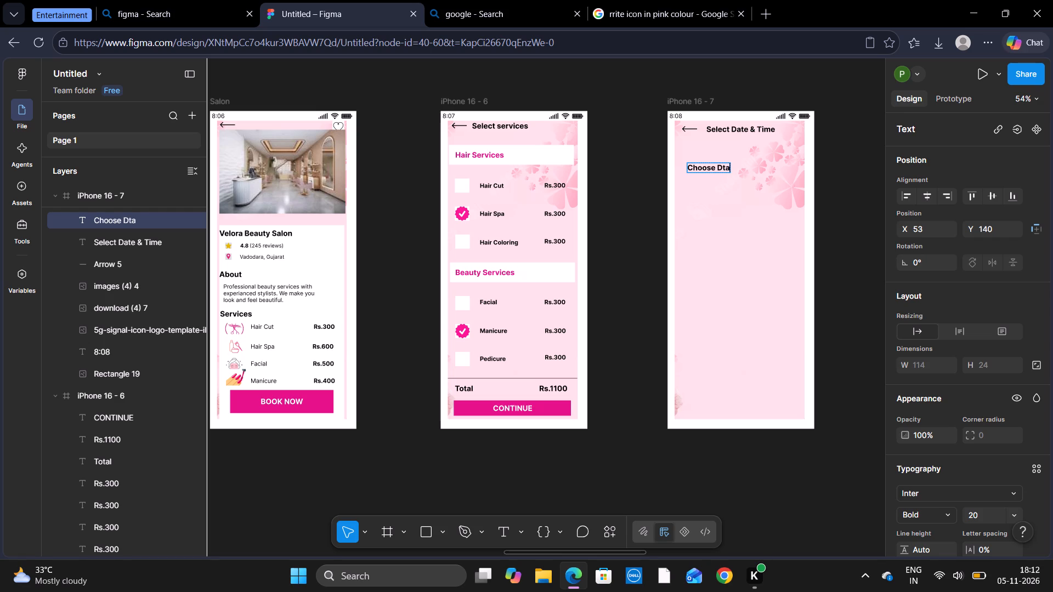
pyautogui.press('BackSpace')
pyautogui.press('BackSpace')
pyautogui.write('ate')
pyautogui.click(717, 202)
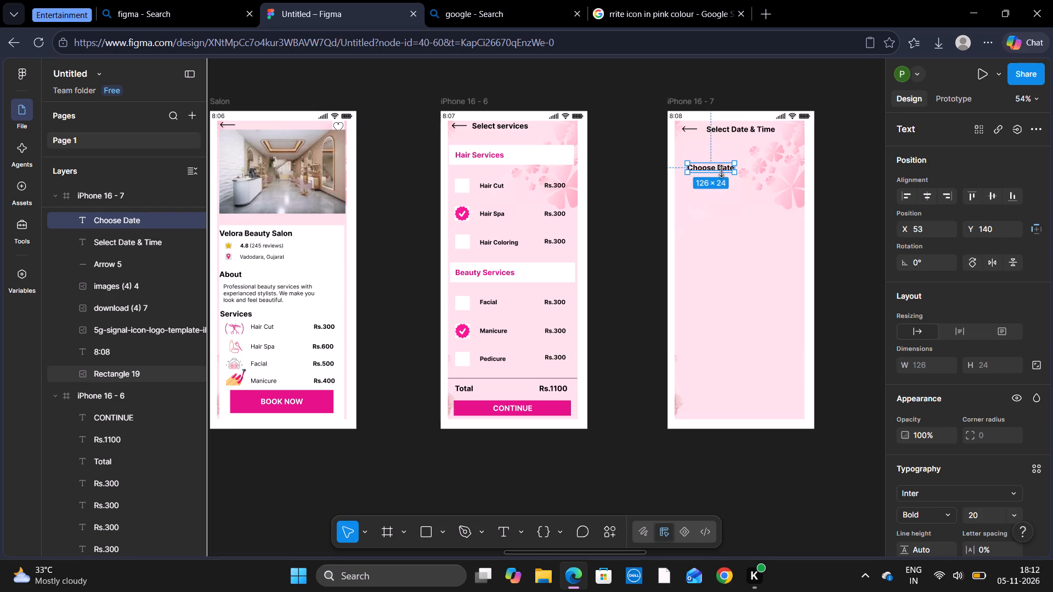
# Move the "Choose Date" label to the pink background's left edge just below the heading, about X 23, Y 85.
pyautogui.moveTo(722, 170); pyautogui.dragTo(714, 158)
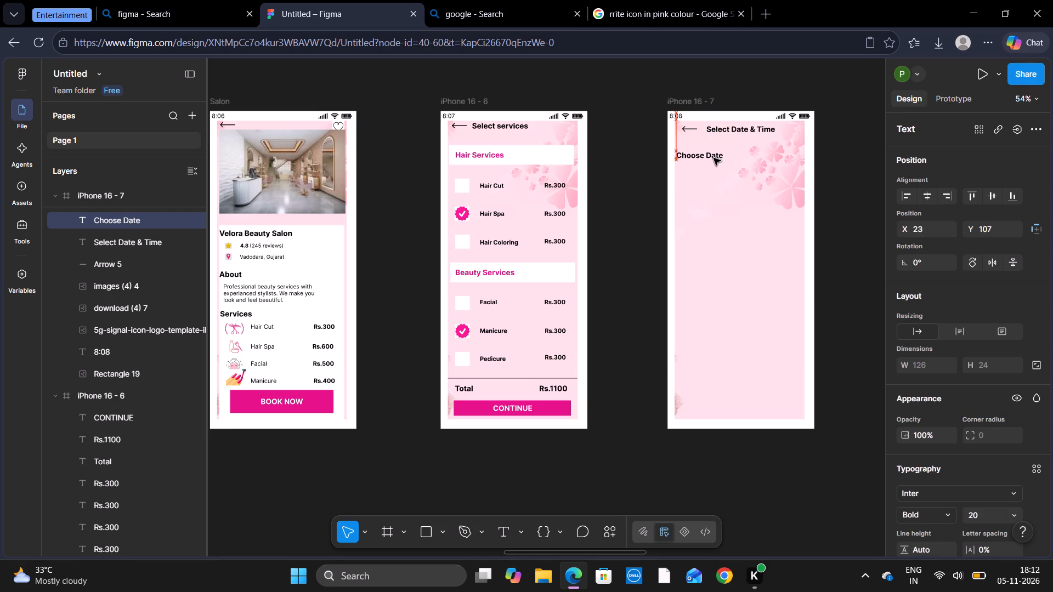
pyautogui.moveTo(714, 158); pyautogui.dragTo(712, 154)
pyautogui.moveTo(712, 154); pyautogui.dragTo(713, 152)
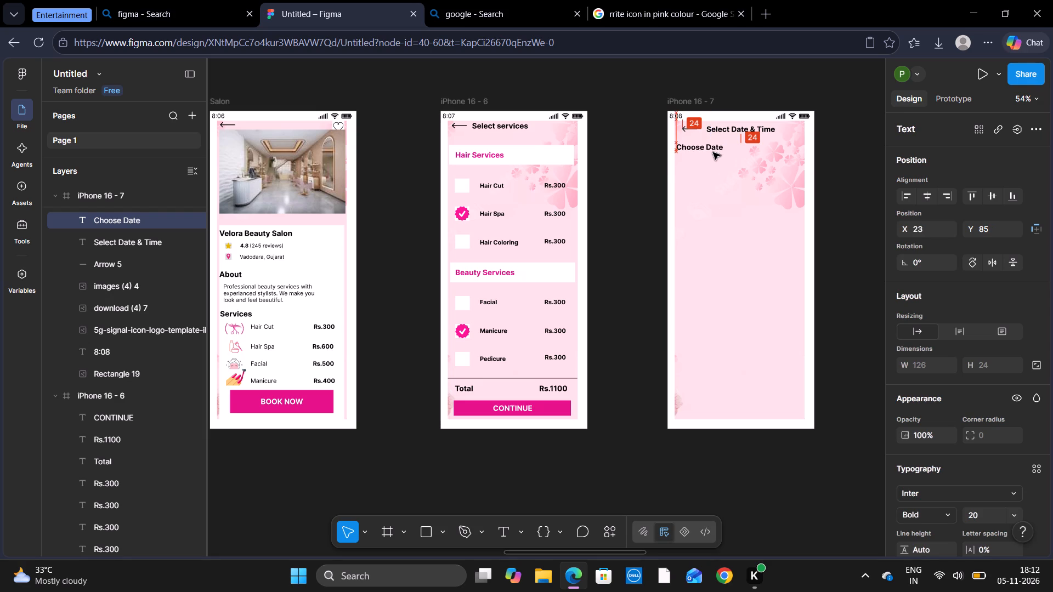
pyautogui.moveTo(713, 152); pyautogui.dragTo(713, 153)
pyautogui.click(852, 192)
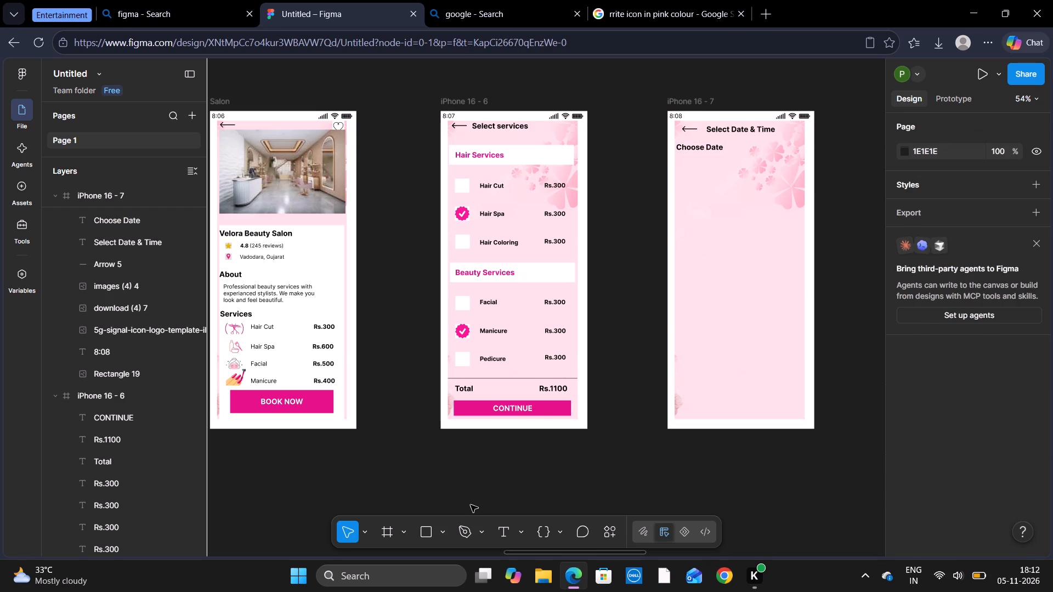
# Draw a date card rectangle of about 48 × 87 below "Choose Date", at about X 31, Y 133, and fill it white (FFFFFF).
pyautogui.click(429, 534)
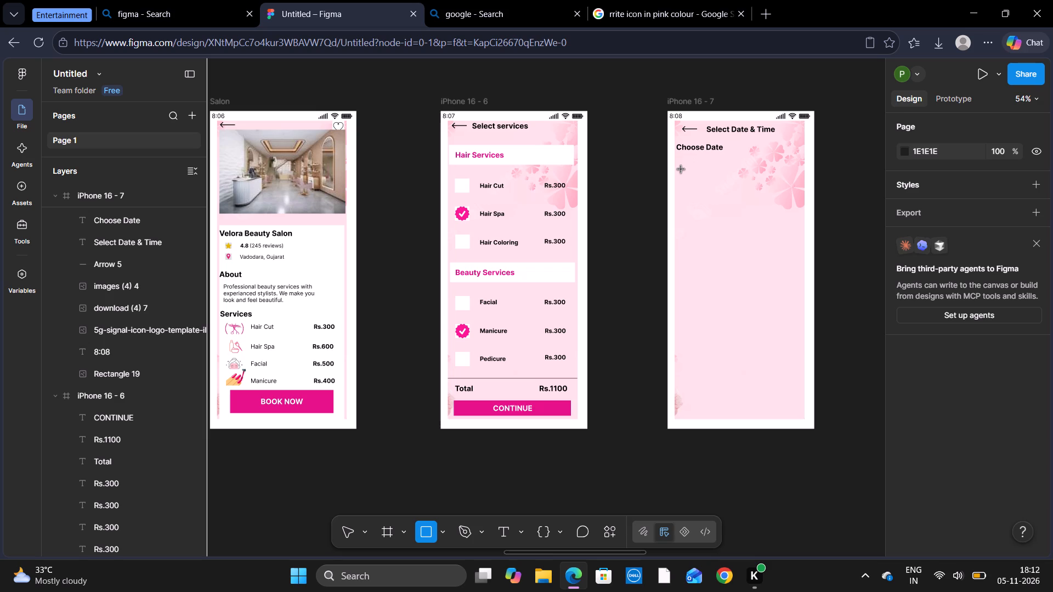
pyautogui.moveTo(681, 169); pyautogui.dragTo(701, 203)
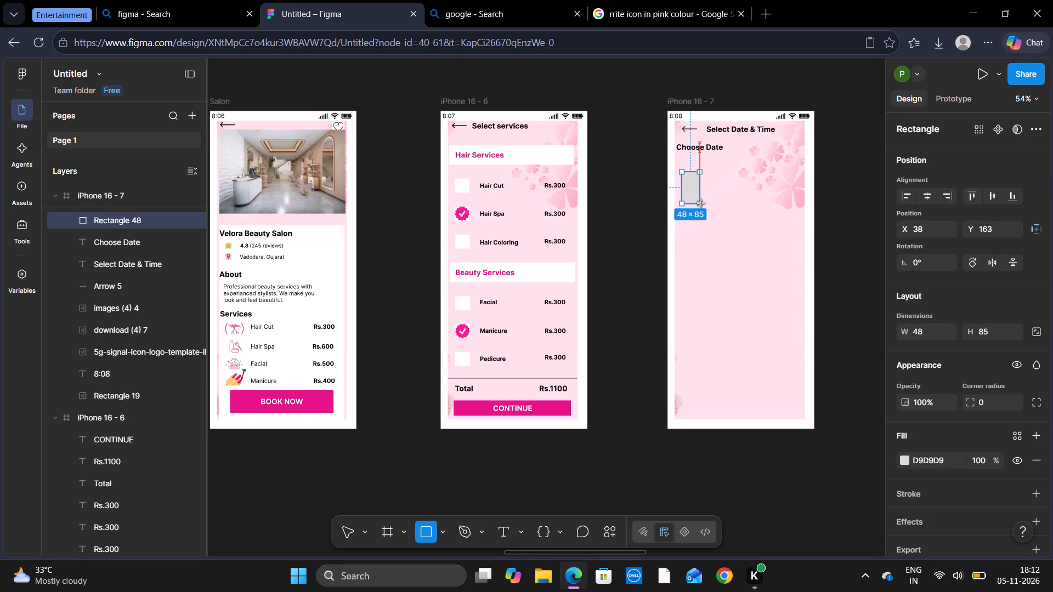
pyautogui.moveTo(701, 203); pyautogui.dragTo(701, 204)
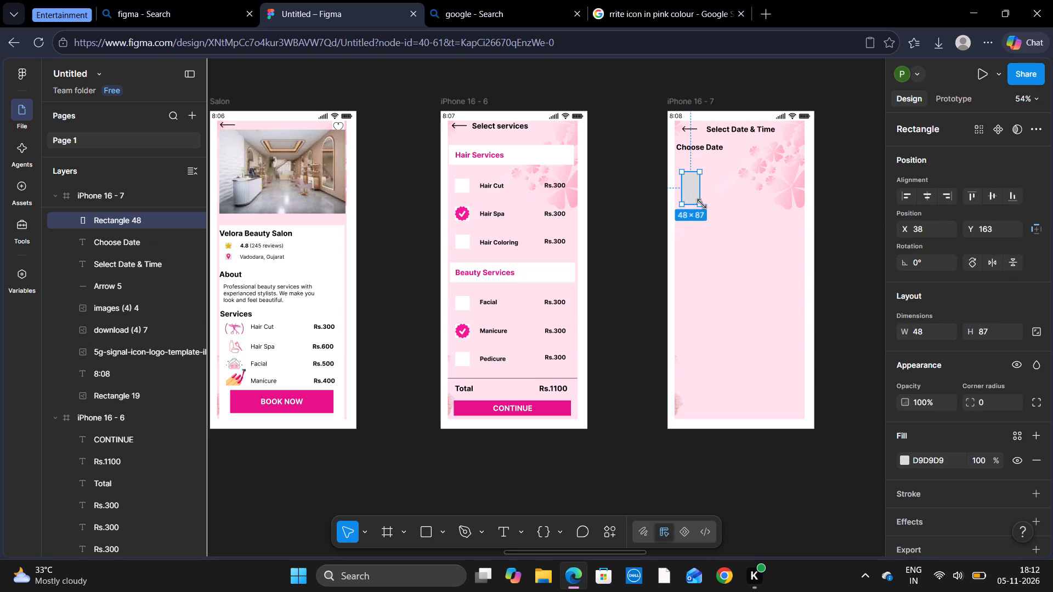
pyautogui.moveTo(687, 181); pyautogui.dragTo(684, 174)
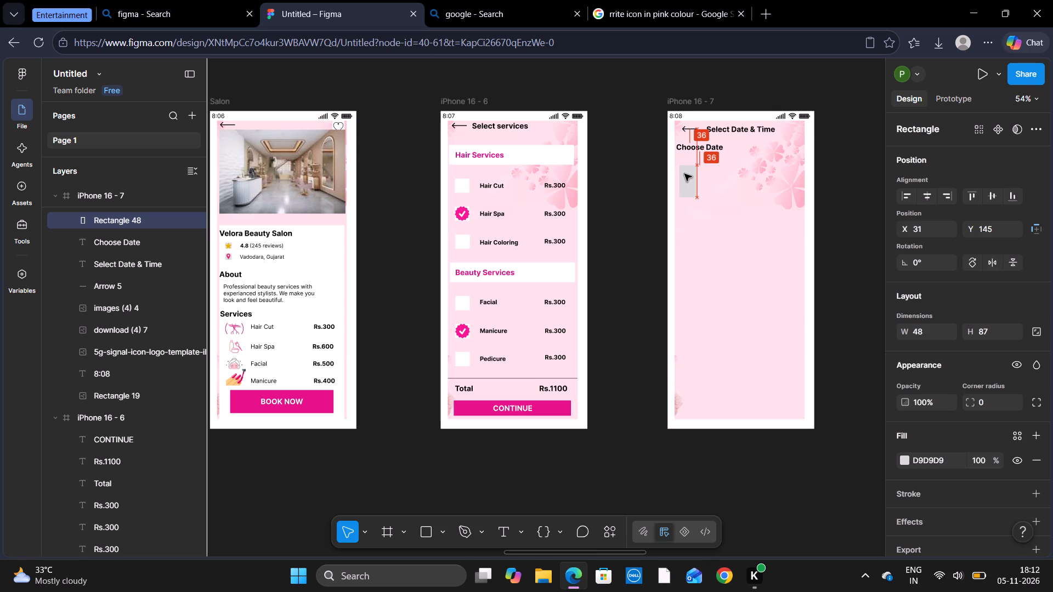
pyautogui.moveTo(684, 174); pyautogui.dragTo(684, 169)
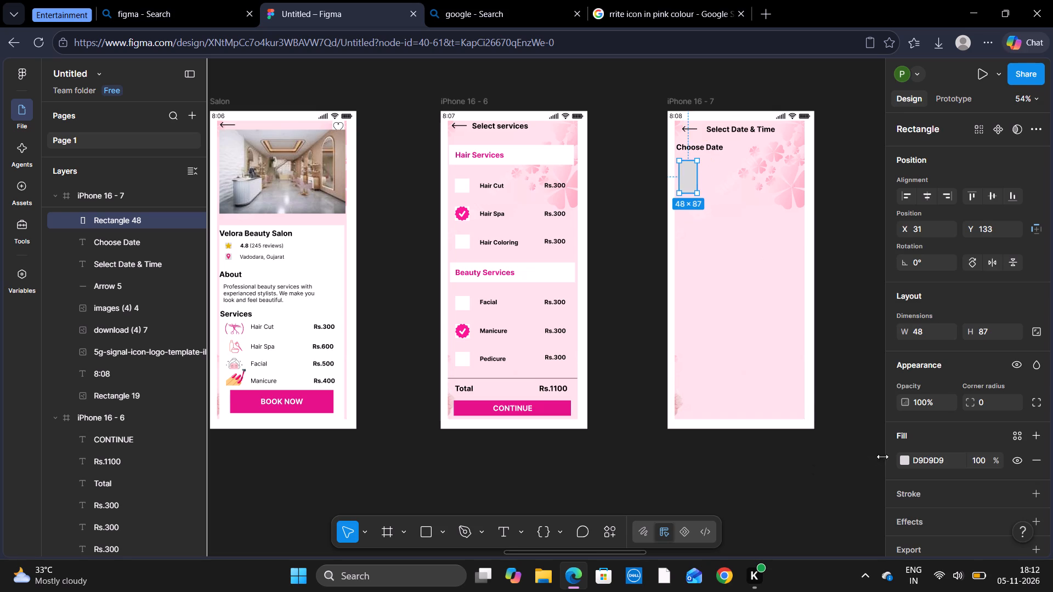
pyautogui.click(902, 459)
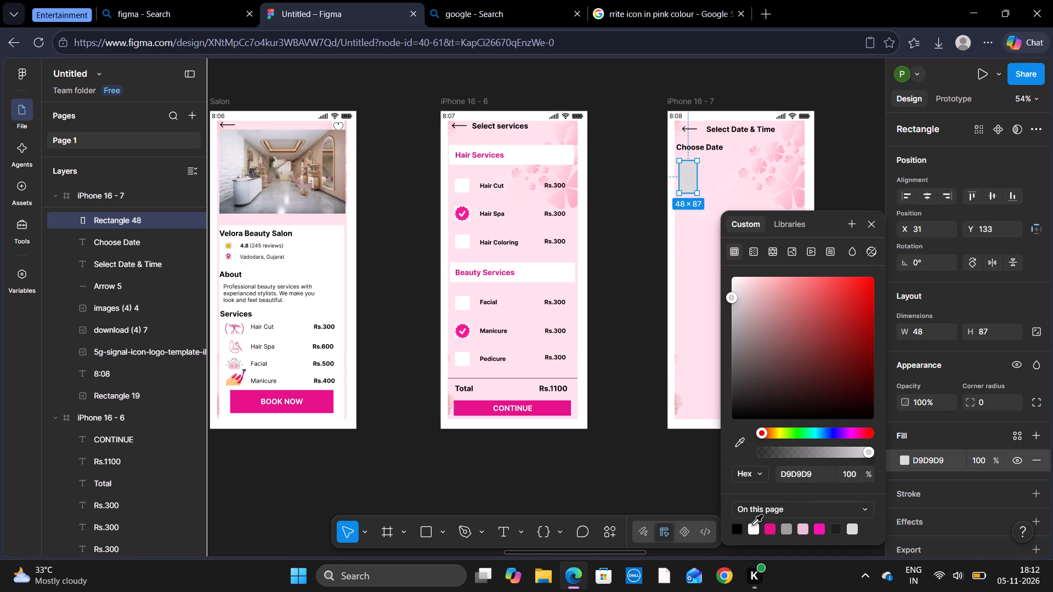
pyautogui.click(752, 527)
pyautogui.click(874, 222)
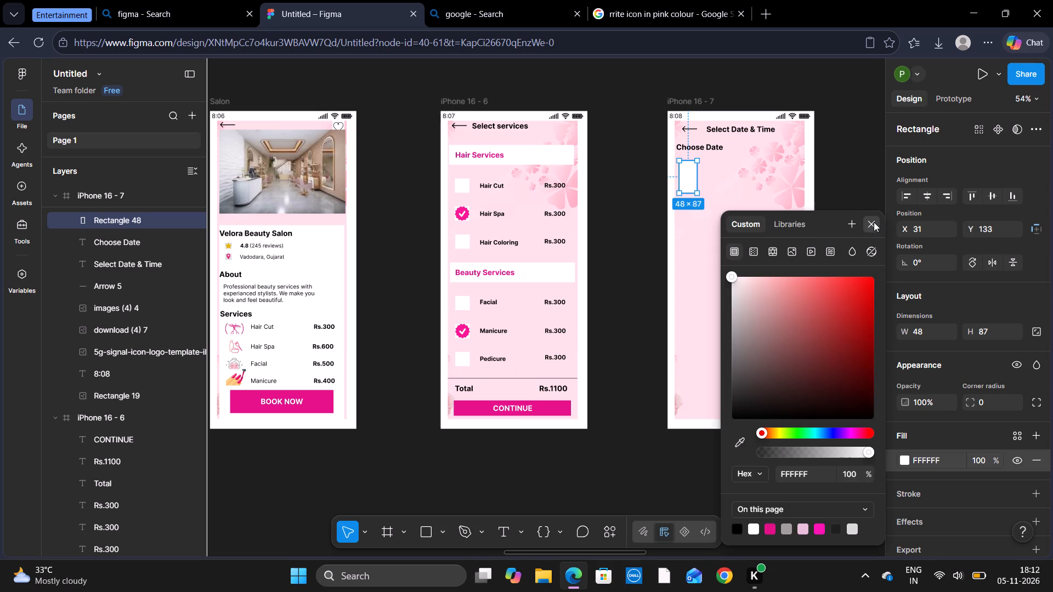
# Duplicate the white date card twice and place the copies in the same row at about X 104 and X 169, Y 133.
pyautogui.click(685, 178)
pyautogui.hotkey('ctrl', 'c')
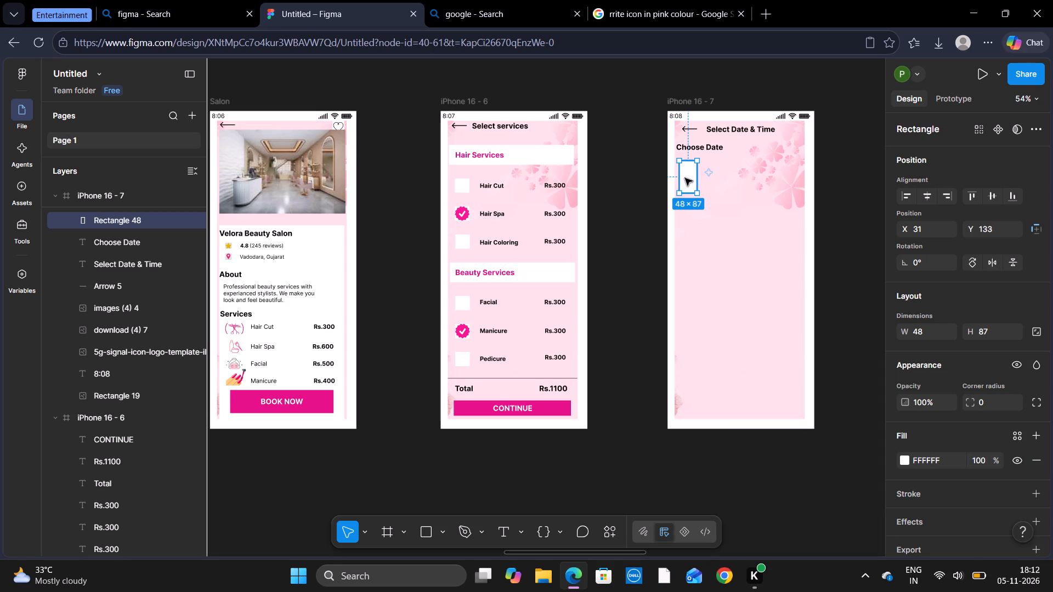
pyautogui.hotkey('ctrl', 'v')
pyautogui.moveTo(685, 178); pyautogui.dragTo(711, 175)
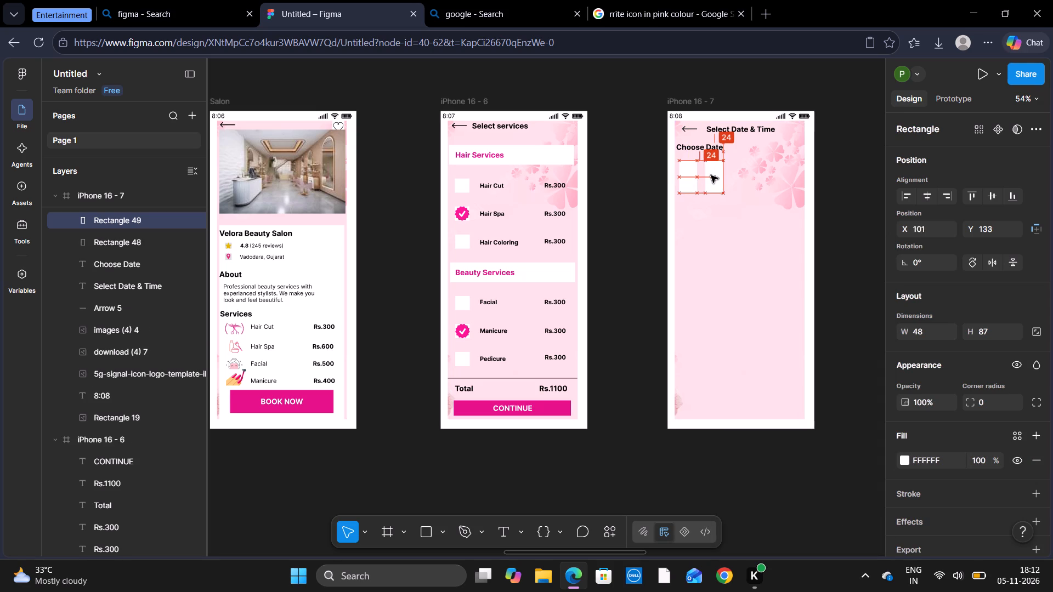
pyautogui.moveTo(711, 175); pyautogui.dragTo(712, 175)
pyautogui.click(712, 175)
pyautogui.hotkey('ctrl', 'v')
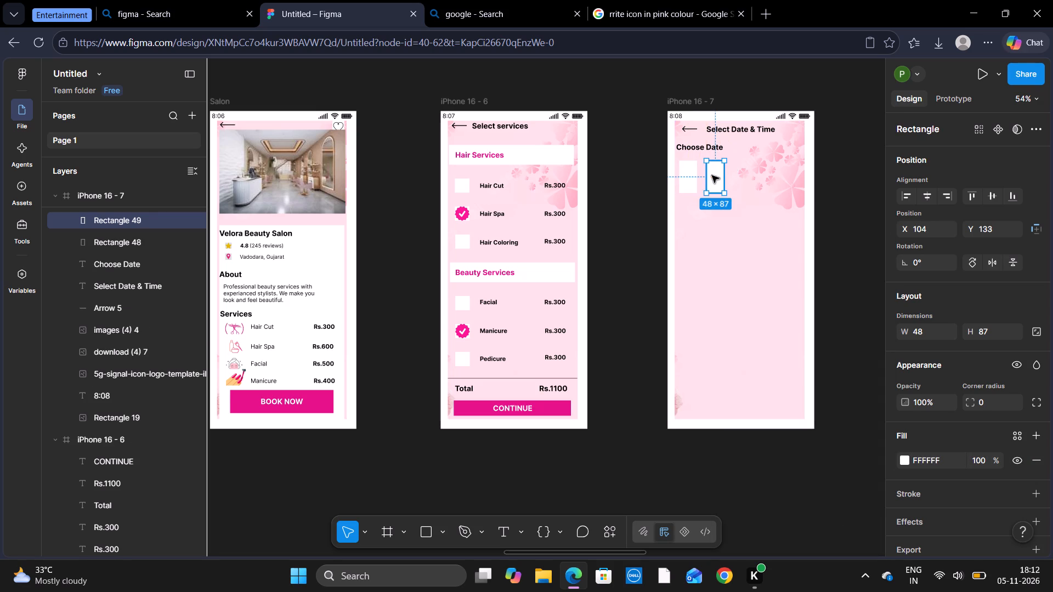
pyautogui.moveTo(689, 175); pyautogui.dragTo(753, 176)
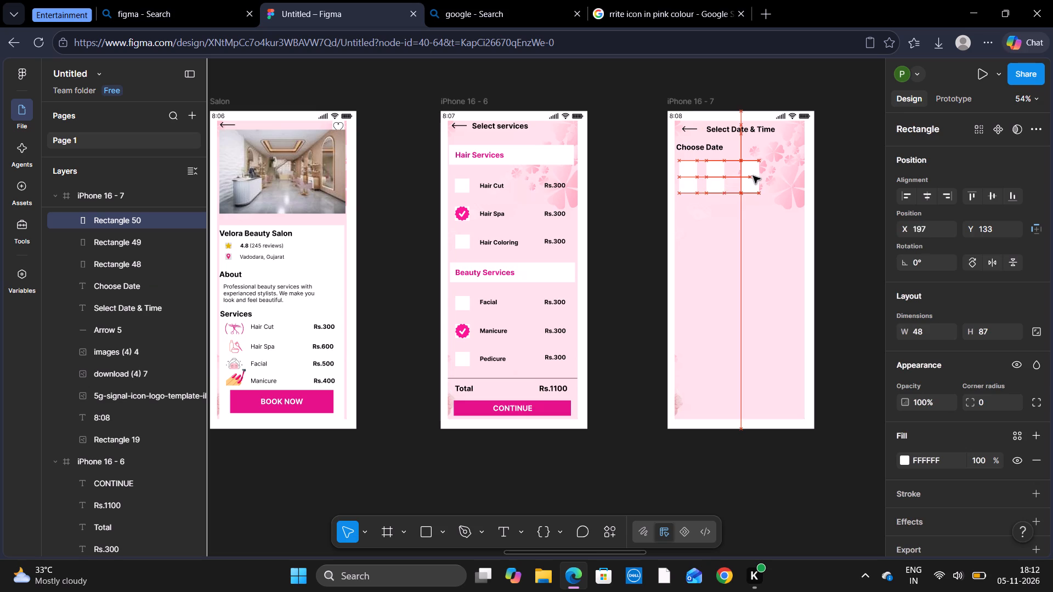
pyautogui.moveTo(753, 176); pyautogui.dragTo(739, 178)
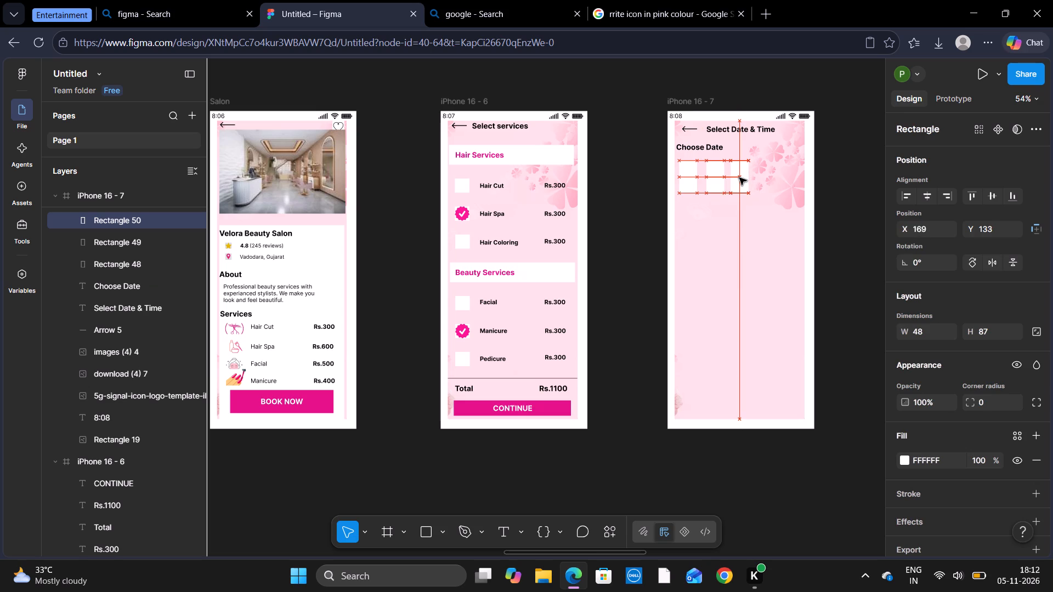
pyautogui.moveTo(739, 178); pyautogui.dragTo(739, 177)
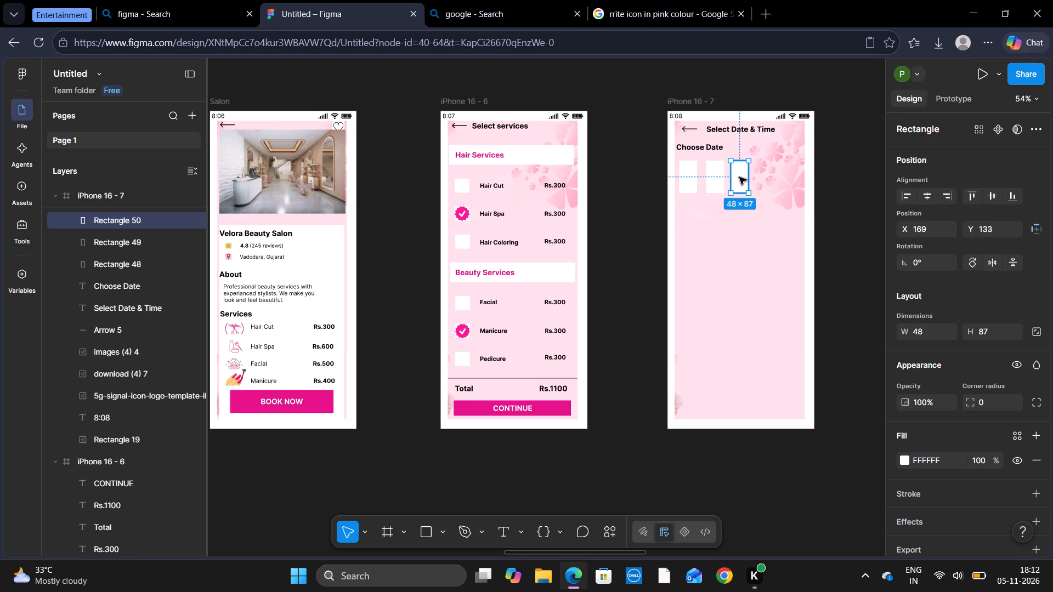
# Add two more copies of the date card to the row at about X 239 and X 311, Y 133.
pyautogui.hotkey('ctrl', 'v')
pyautogui.moveTo(689, 175); pyautogui.dragTo(753, 174)
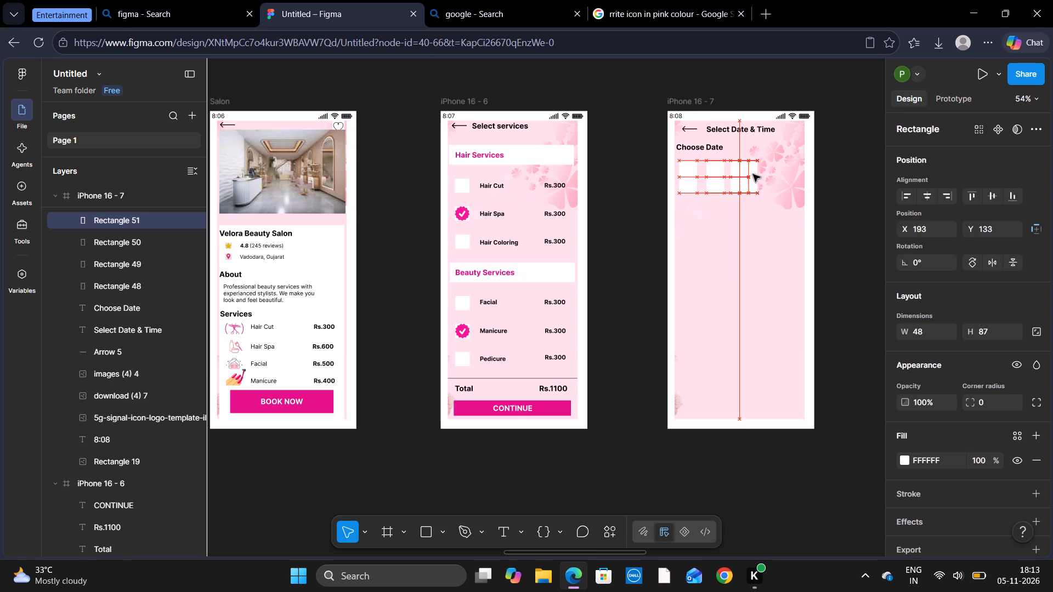
pyautogui.moveTo(753, 174); pyautogui.dragTo(766, 171)
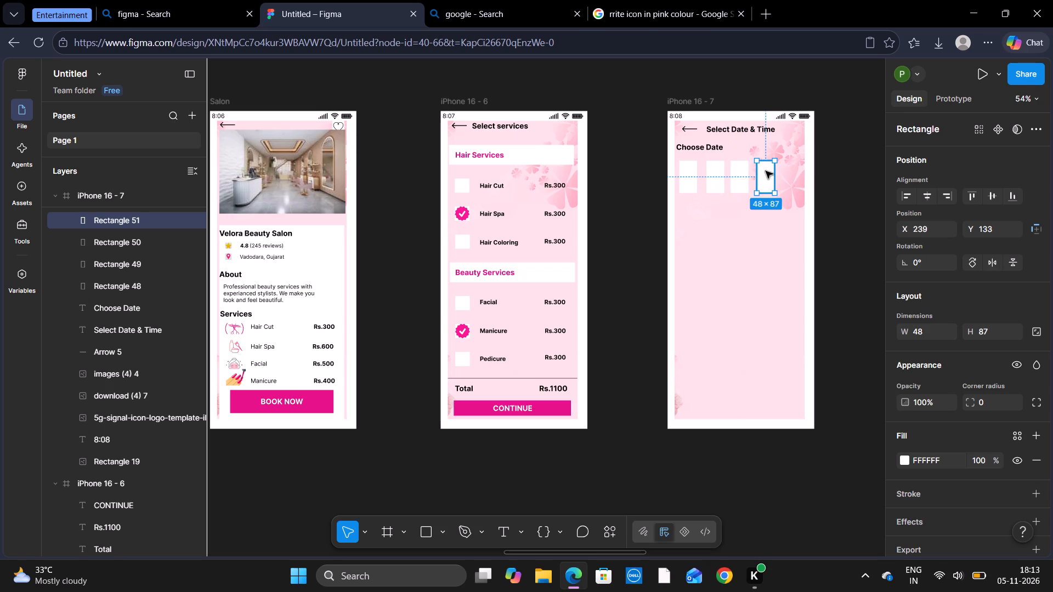
pyautogui.hotkey('ctrl', 'v')
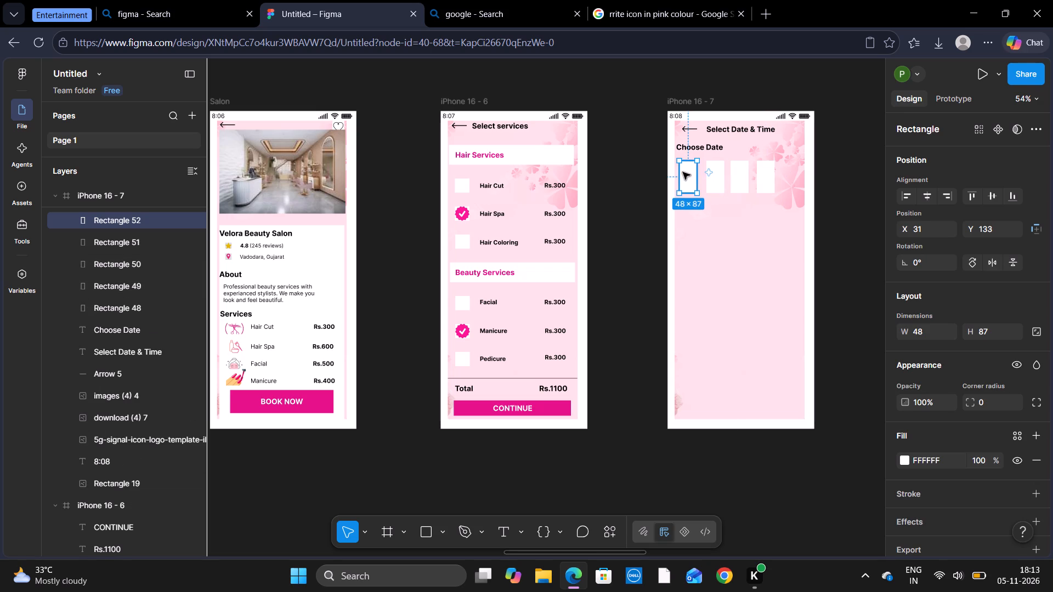
pyautogui.moveTo(683, 172); pyautogui.dragTo(788, 174)
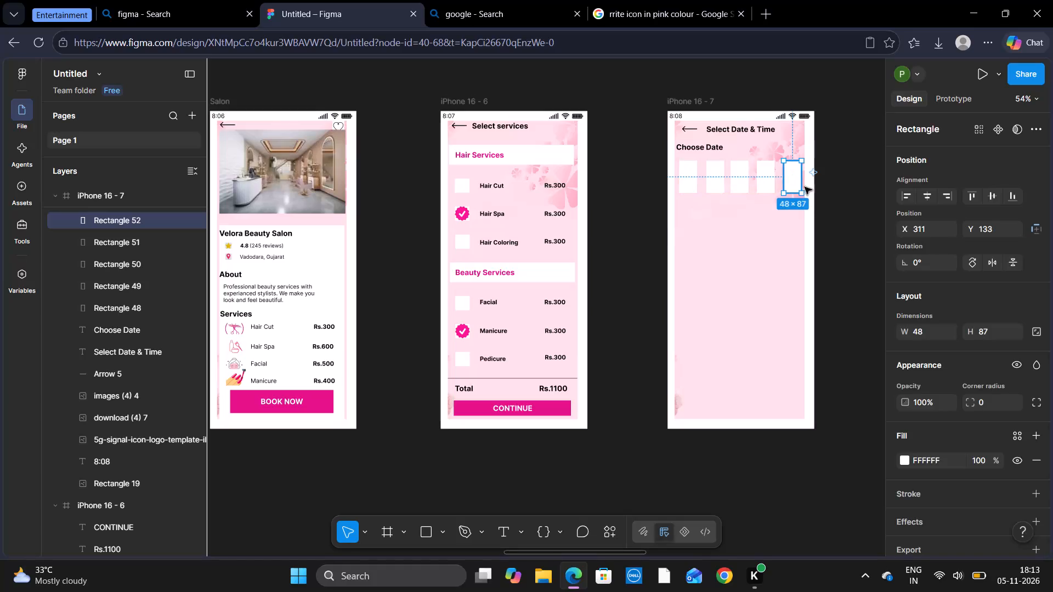
pyautogui.click(851, 210)
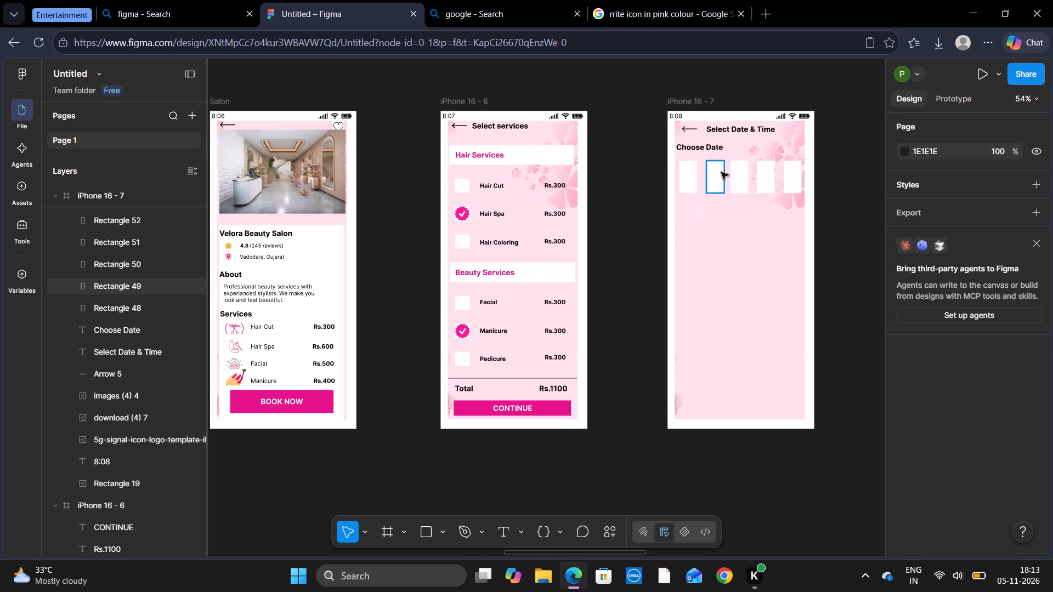
# Shift the middle date card to about X 173 to even out the row's spacing.
pyautogui.click(737, 171)
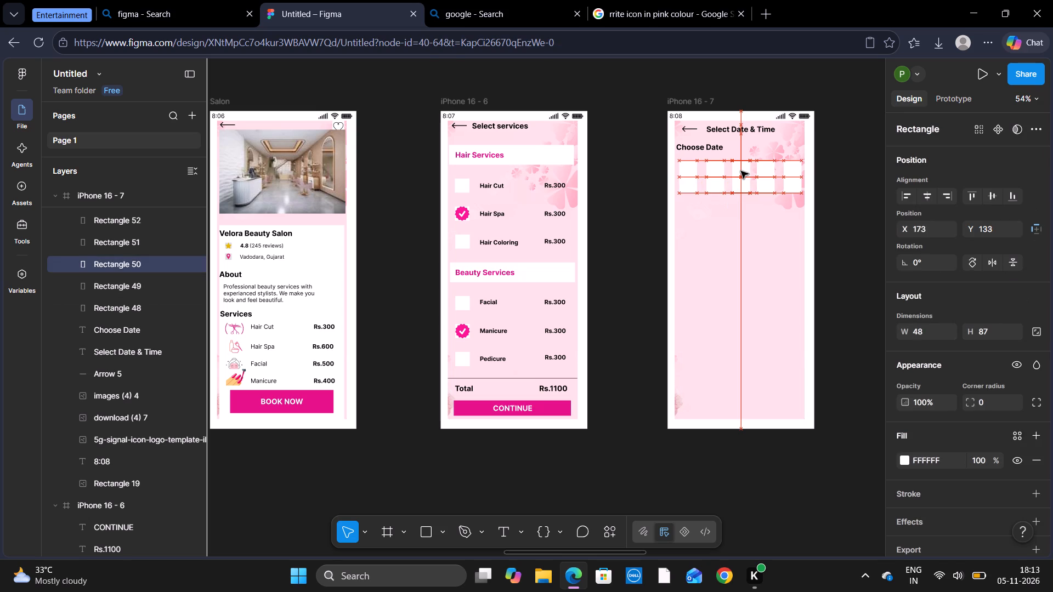
pyautogui.click(860, 165)
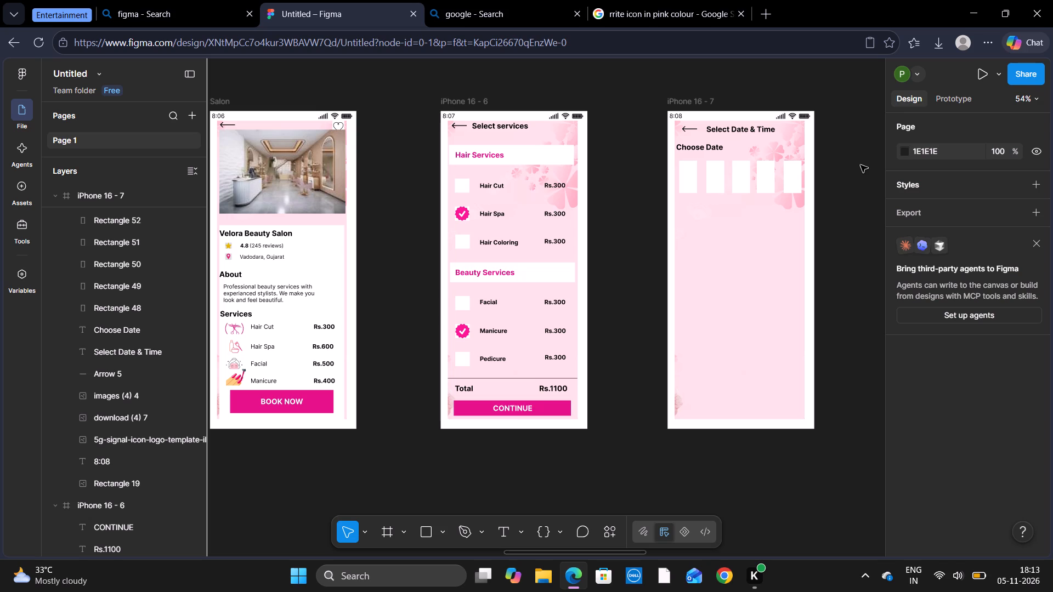
# Fill the second date card in the "Choose Date" row with the page's dark pink, E51189.
pyautogui.click(719, 169)
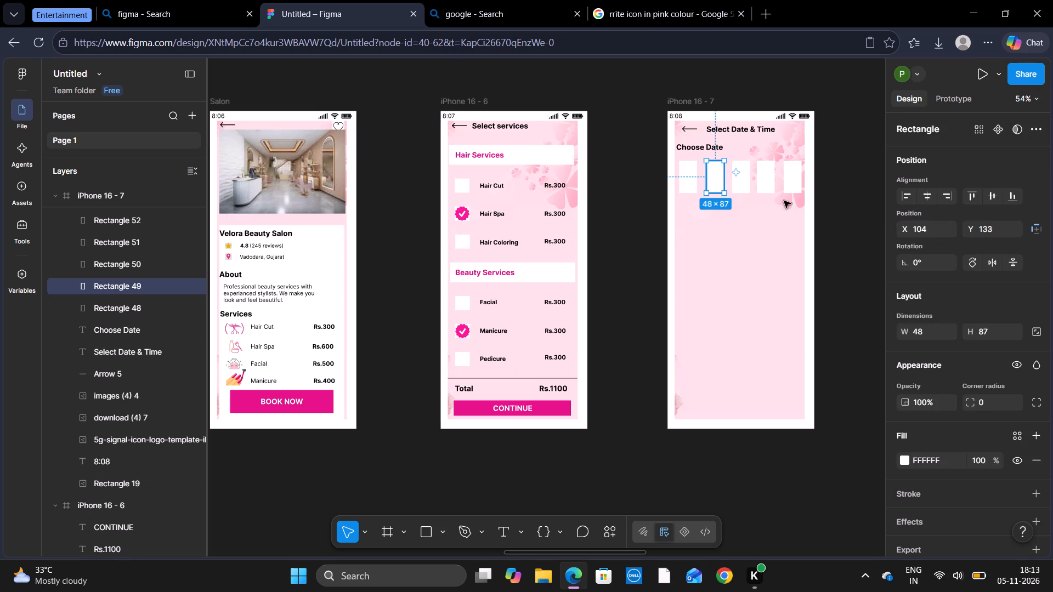
pyautogui.click(902, 456)
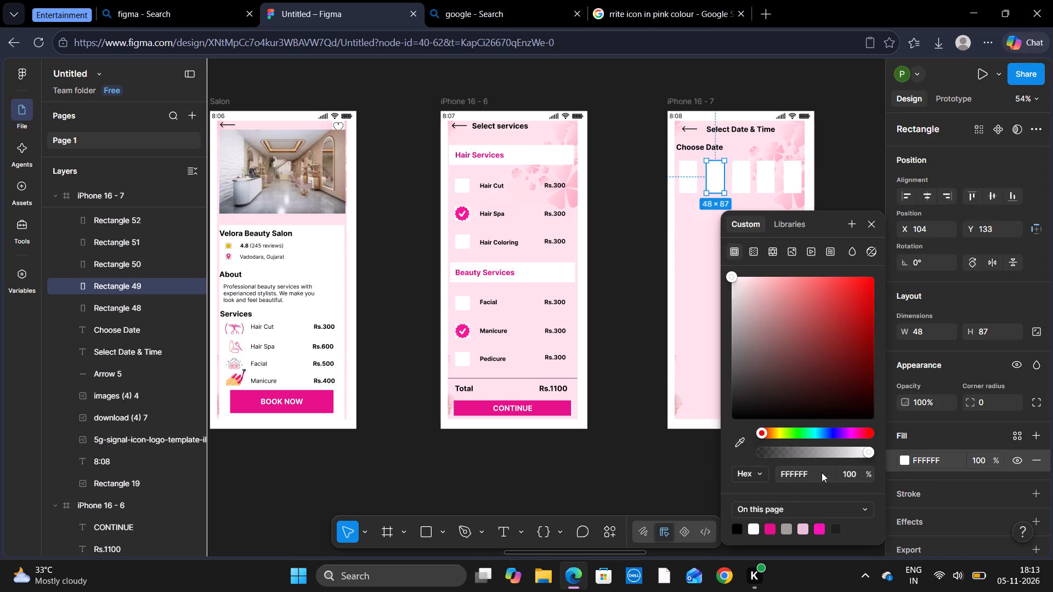
pyautogui.click(768, 529)
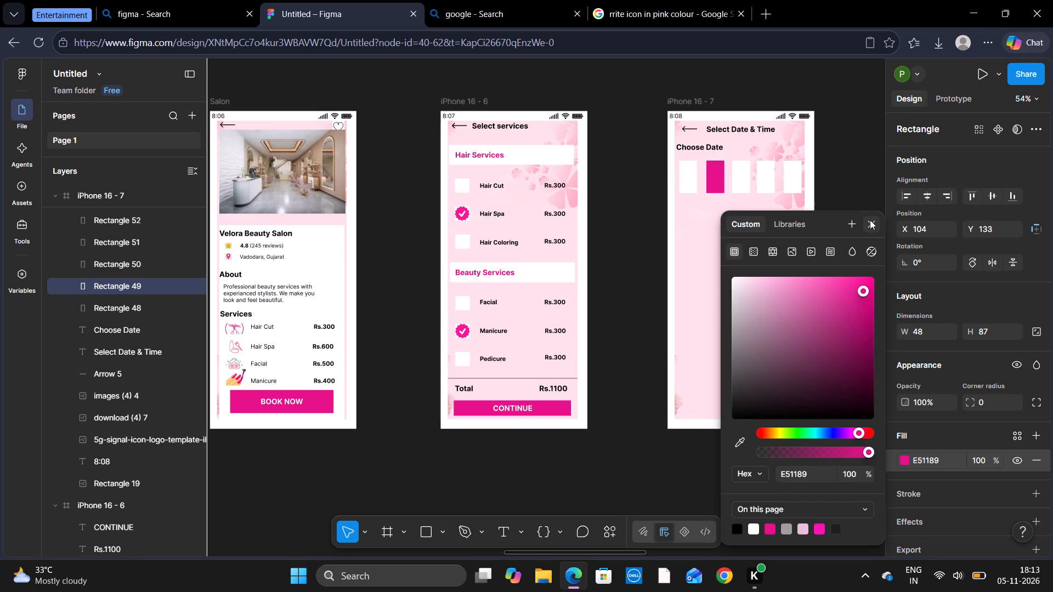
pyautogui.click(869, 220)
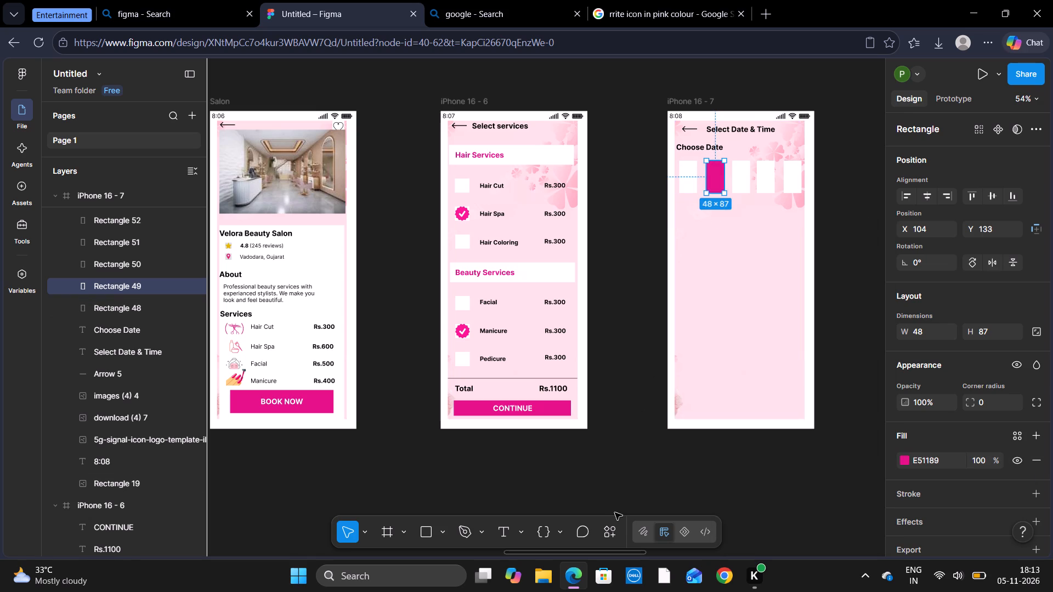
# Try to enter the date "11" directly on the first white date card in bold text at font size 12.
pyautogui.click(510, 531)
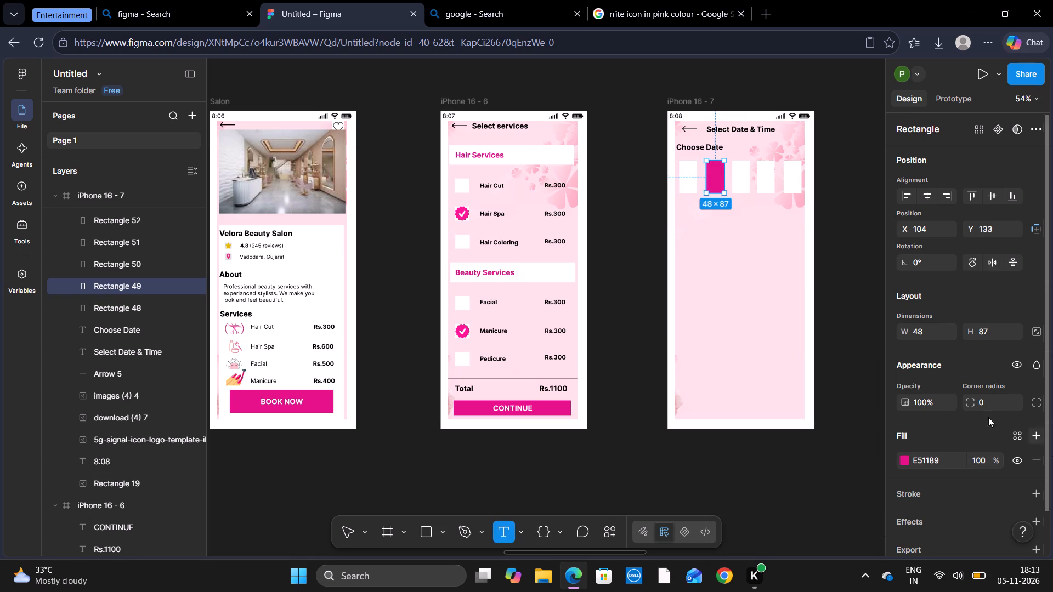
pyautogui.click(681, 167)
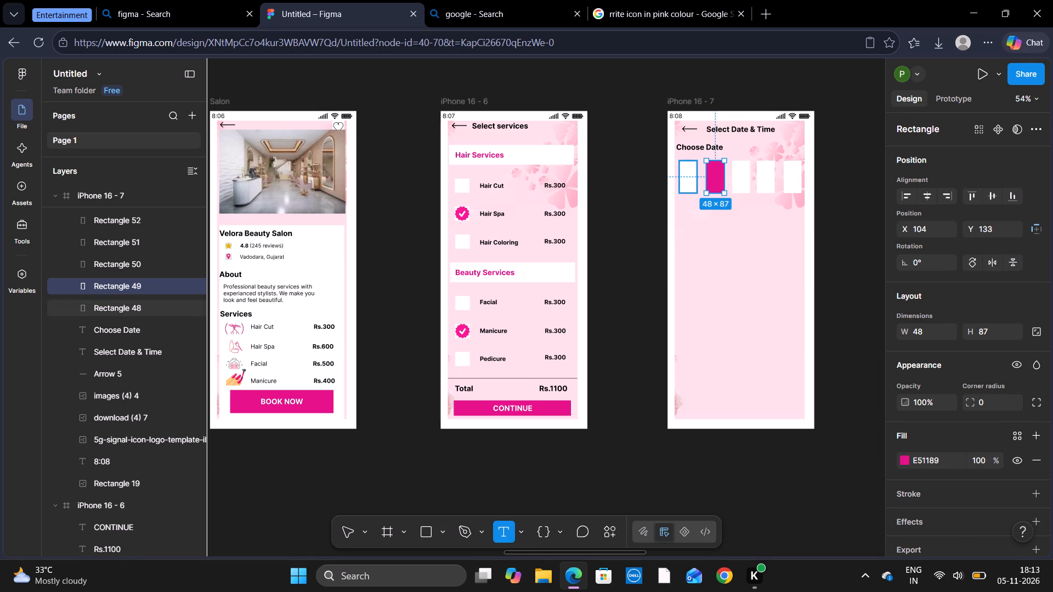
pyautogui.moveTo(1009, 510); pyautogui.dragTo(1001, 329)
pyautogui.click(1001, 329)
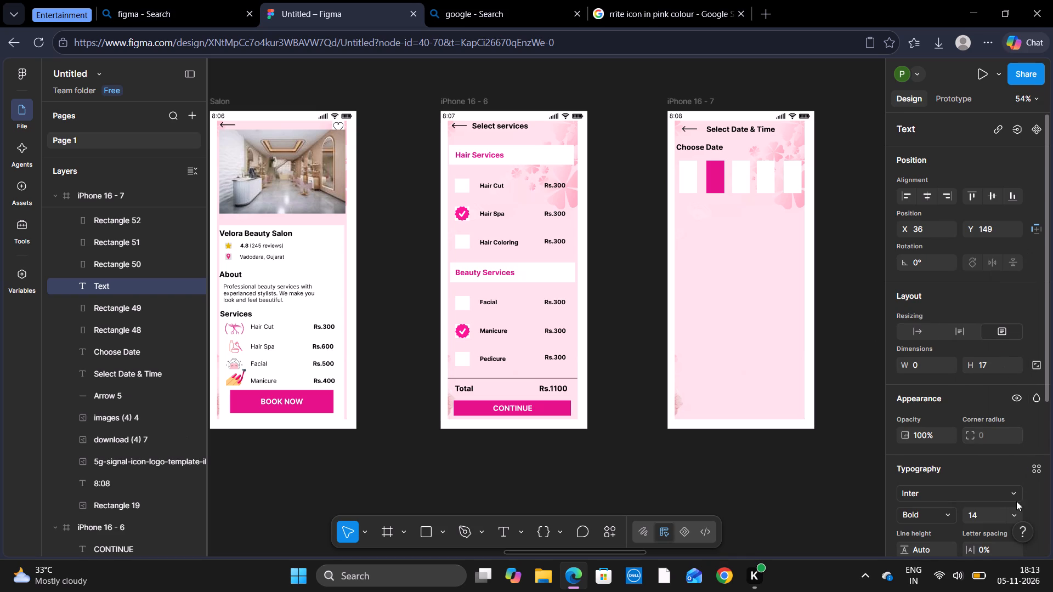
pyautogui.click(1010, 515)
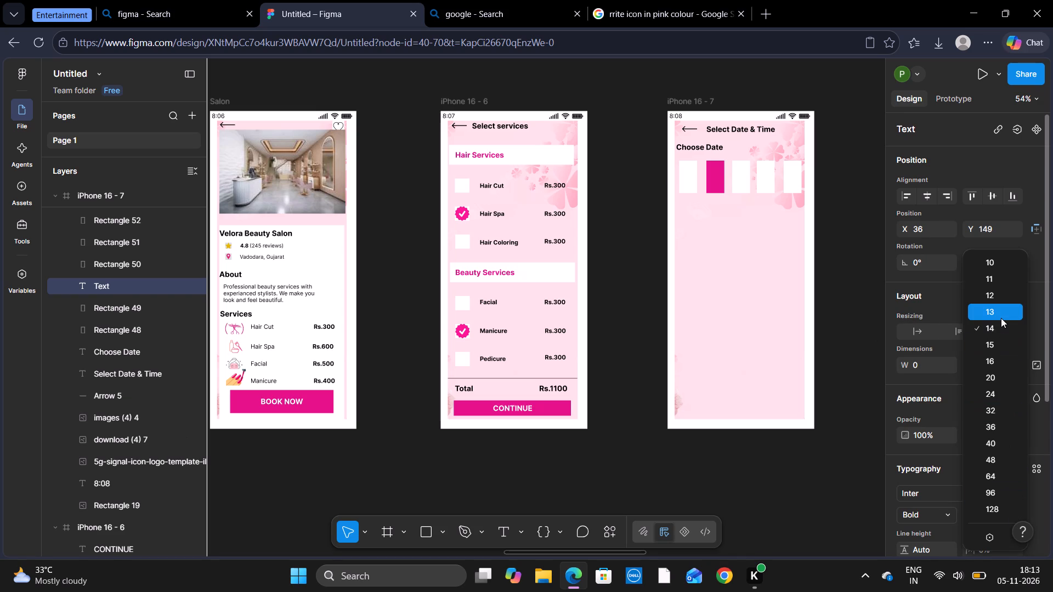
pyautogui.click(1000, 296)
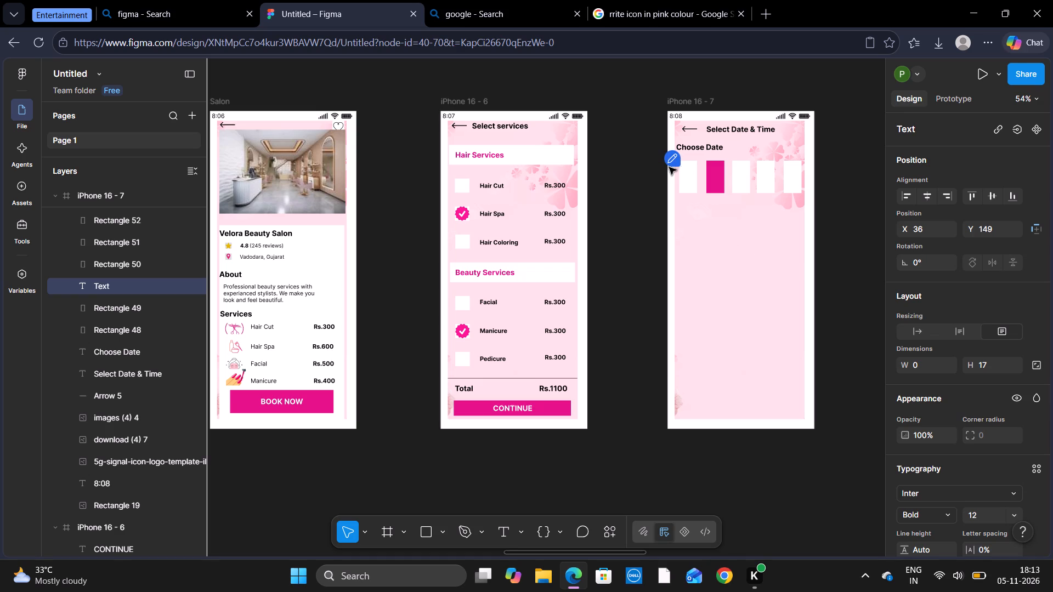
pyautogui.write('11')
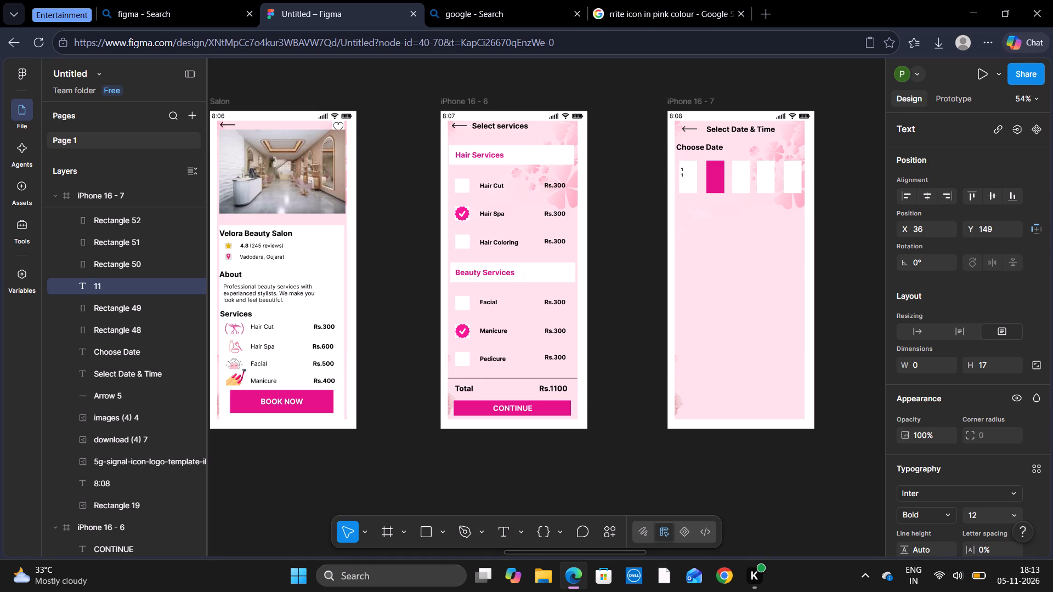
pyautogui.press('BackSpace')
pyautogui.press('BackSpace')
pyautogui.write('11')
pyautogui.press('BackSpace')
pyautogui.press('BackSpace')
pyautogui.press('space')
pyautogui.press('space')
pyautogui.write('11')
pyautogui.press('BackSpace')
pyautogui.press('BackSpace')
# Add the text "11" on the empty pink area and move it onto the first date card at about X 49, Y 143.
pyautogui.click(508, 538)
pyautogui.click(695, 318)
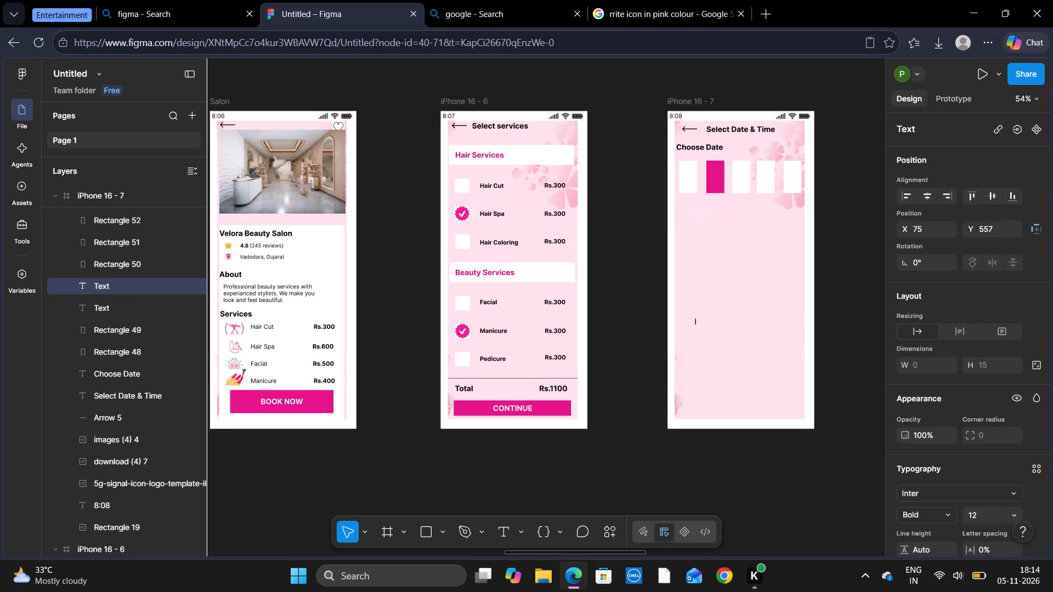
pyautogui.write('11')
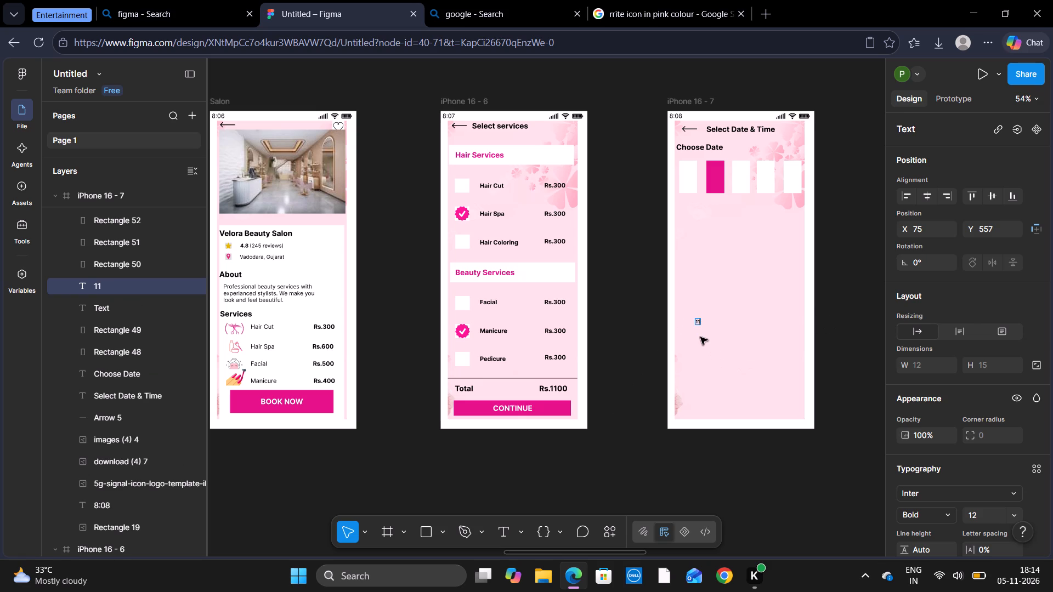
pyautogui.click(697, 329)
pyautogui.moveTo(697, 321); pyautogui.dragTo(706, 258)
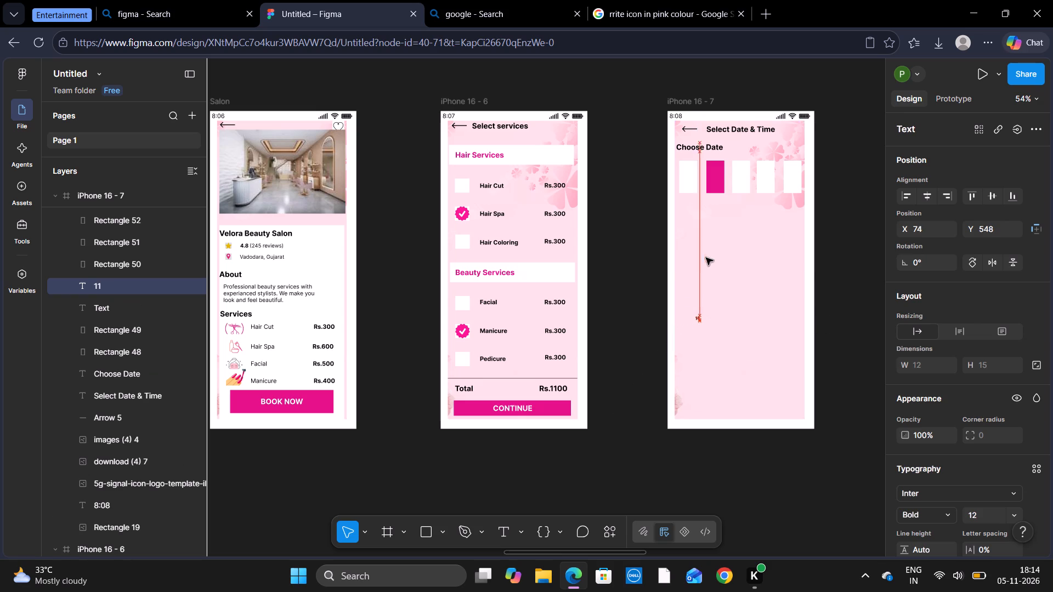
pyautogui.moveTo(706, 258); pyautogui.dragTo(688, 166)
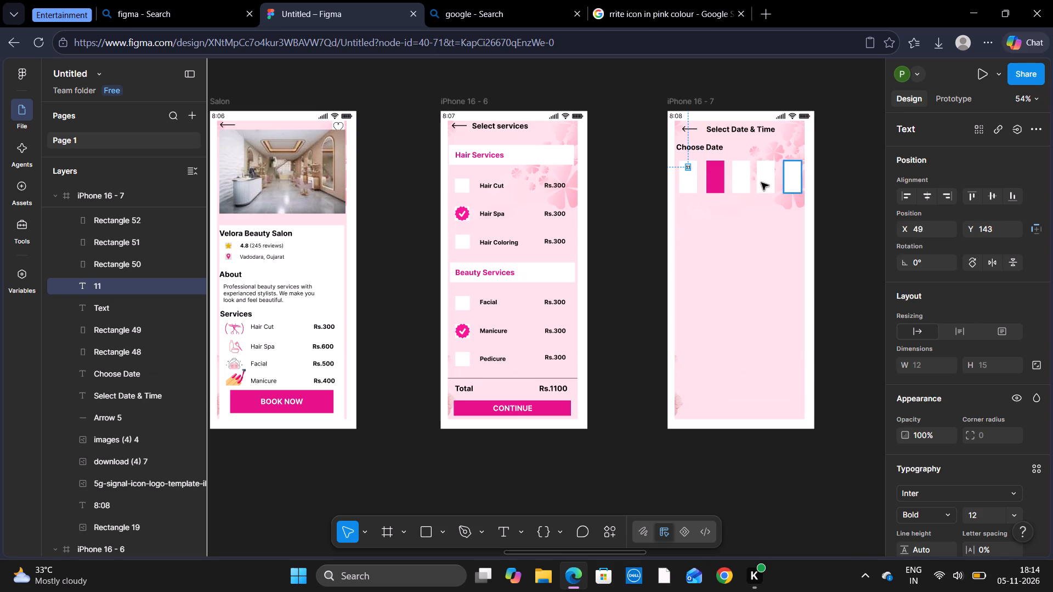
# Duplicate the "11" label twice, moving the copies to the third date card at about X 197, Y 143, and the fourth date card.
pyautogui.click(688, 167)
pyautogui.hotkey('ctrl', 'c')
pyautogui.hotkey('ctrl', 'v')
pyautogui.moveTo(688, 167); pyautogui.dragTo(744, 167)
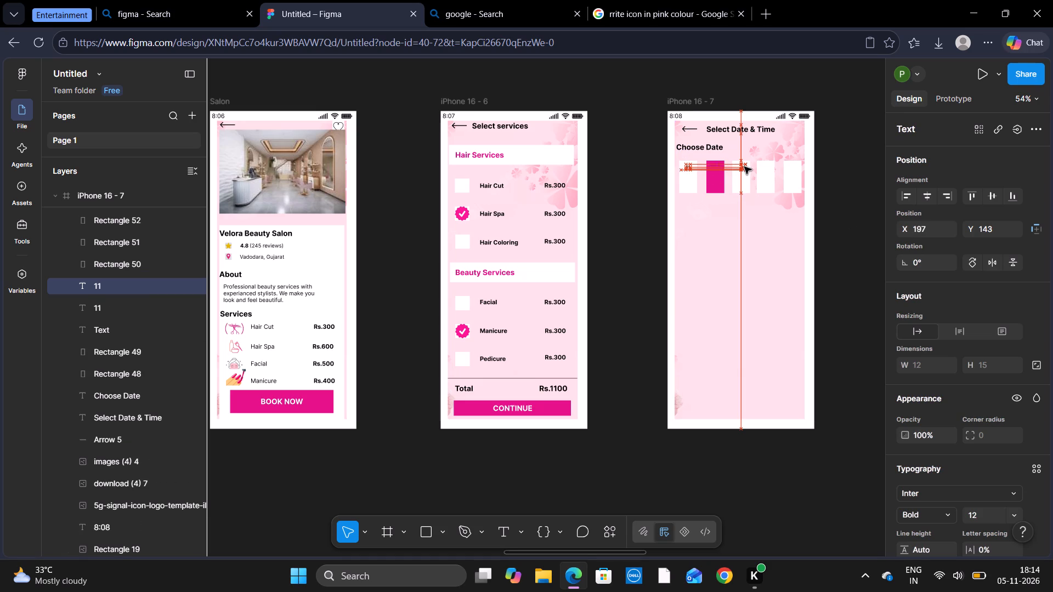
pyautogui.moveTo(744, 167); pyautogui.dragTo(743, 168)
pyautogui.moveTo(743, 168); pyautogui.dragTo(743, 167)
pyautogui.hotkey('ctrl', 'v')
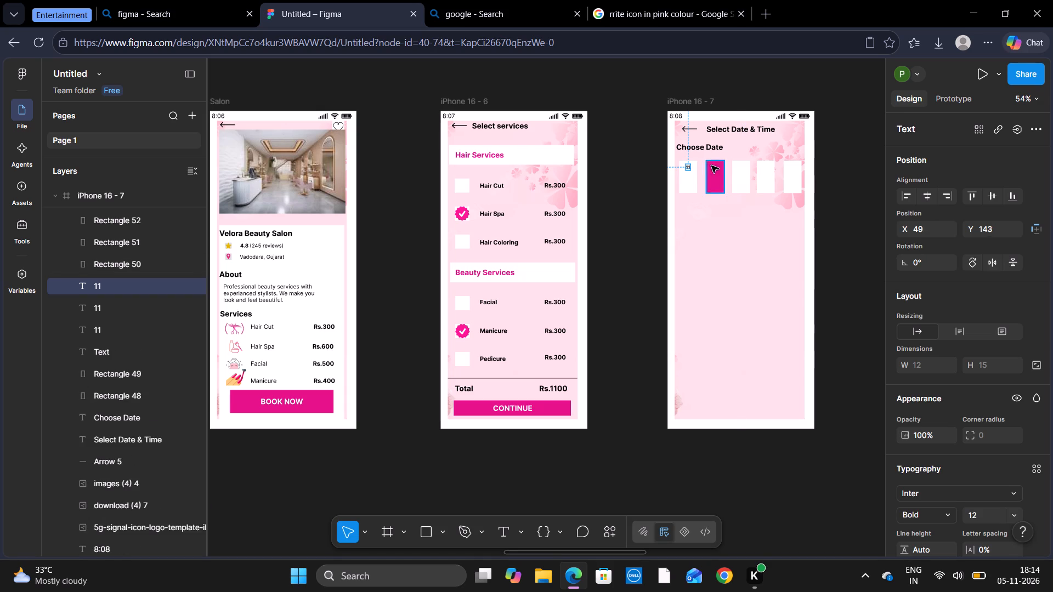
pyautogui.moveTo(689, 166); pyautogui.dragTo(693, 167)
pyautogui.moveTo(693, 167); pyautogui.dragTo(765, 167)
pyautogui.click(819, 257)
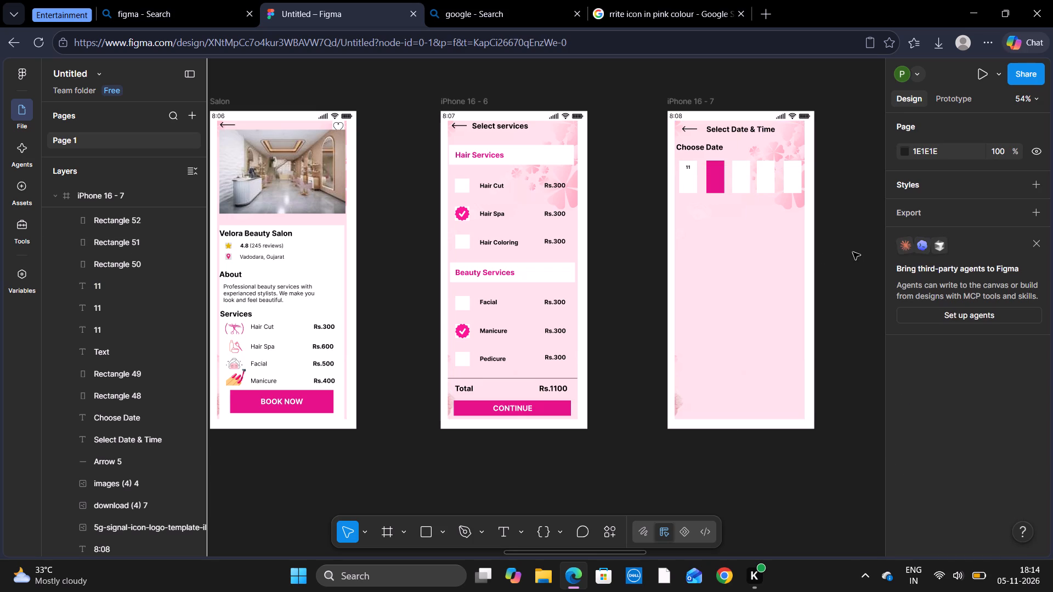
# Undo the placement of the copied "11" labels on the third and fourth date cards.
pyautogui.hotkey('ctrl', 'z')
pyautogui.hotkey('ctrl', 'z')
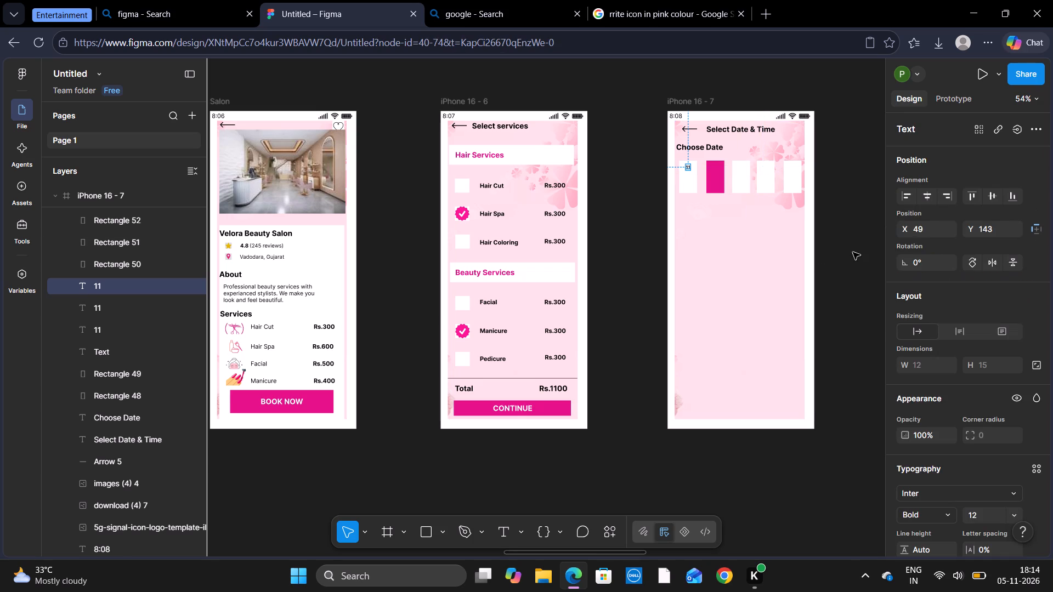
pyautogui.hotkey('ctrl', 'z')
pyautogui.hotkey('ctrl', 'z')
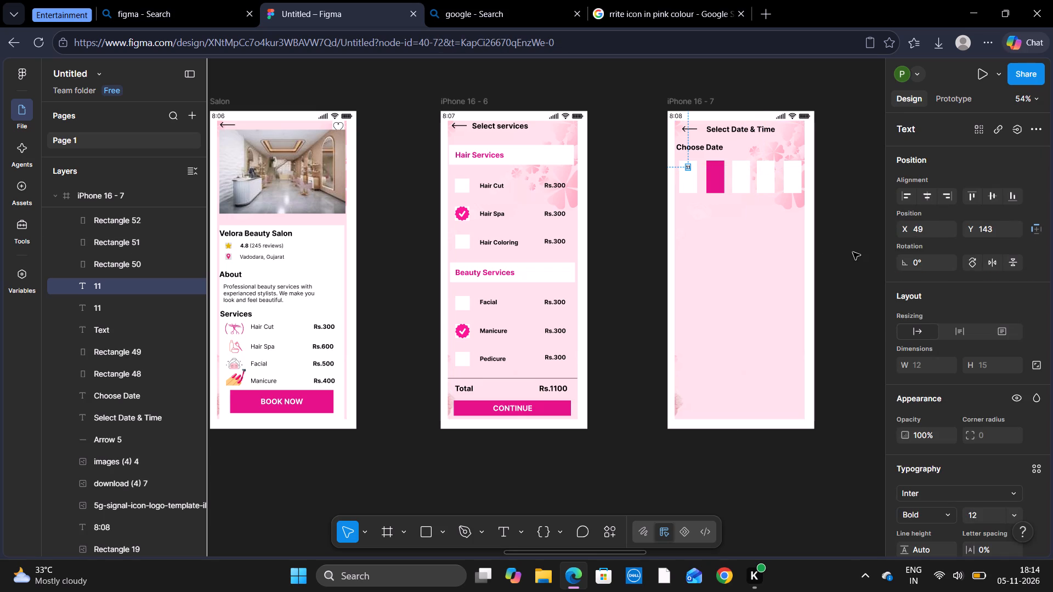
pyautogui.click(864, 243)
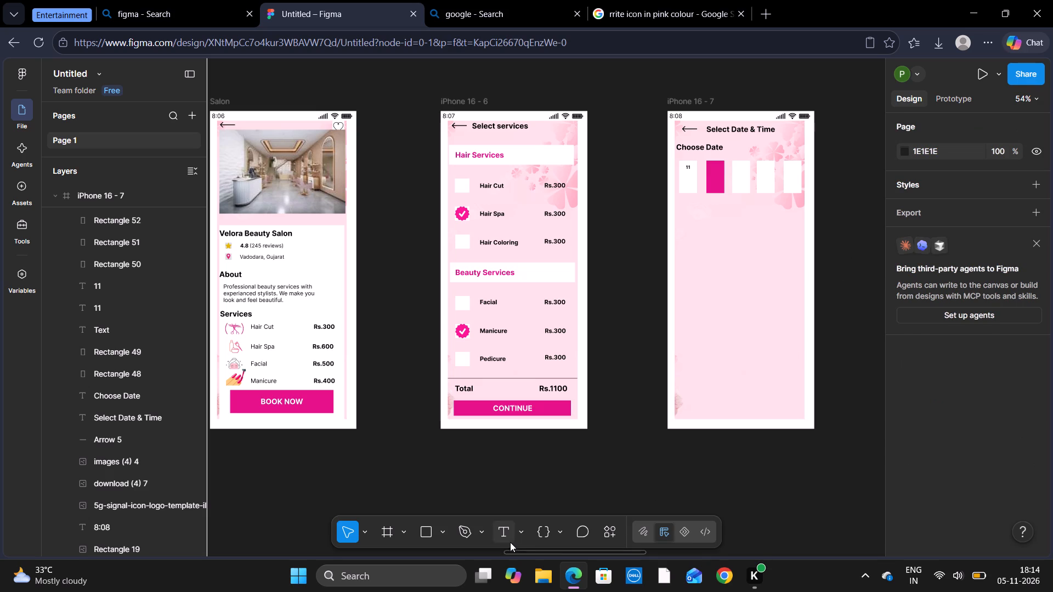
# Add the text "Mon" on the empty lower part of the "Select Date & Time" screen at about X 21, Y 694.
pyautogui.click(507, 543)
pyautogui.click(507, 537)
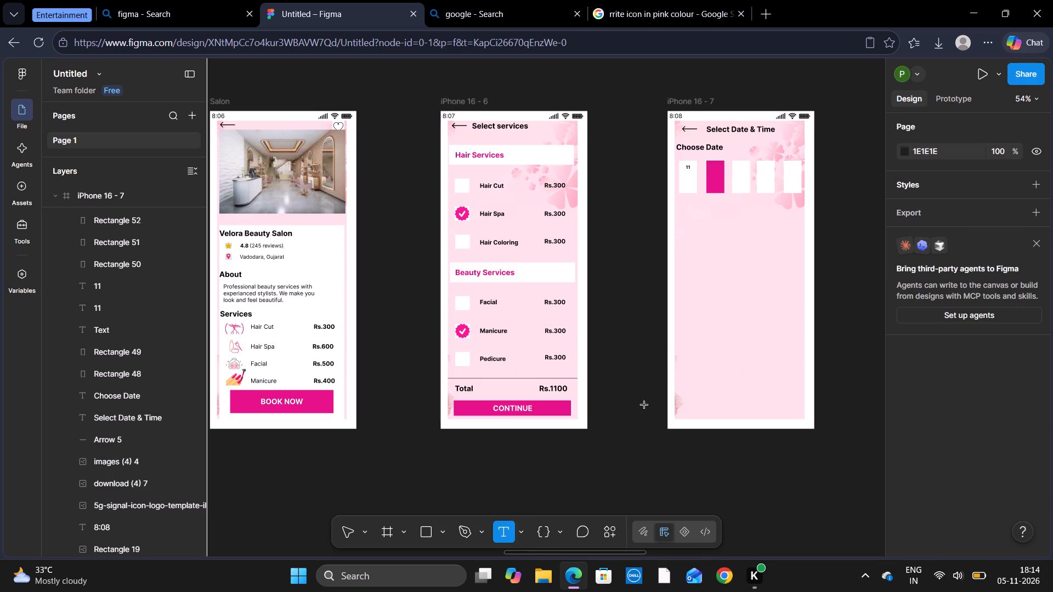
pyautogui.click(675, 370)
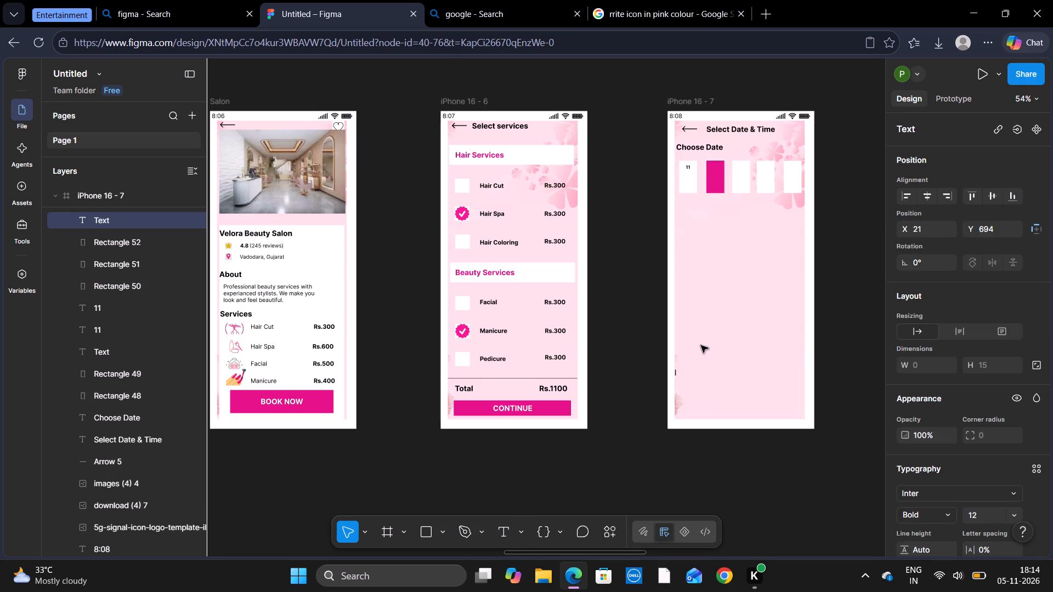
pyautogui.write('Mon')
pyautogui.click(688, 403)
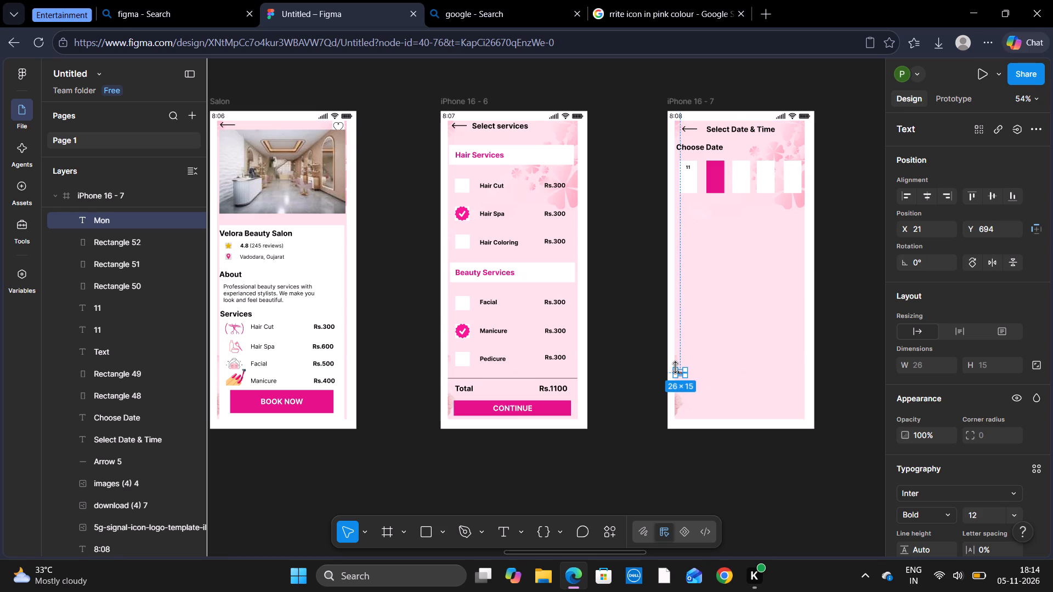
# Set the font size of the "11" label on the first date card to 14.
pyautogui.doubleClick(689, 167)
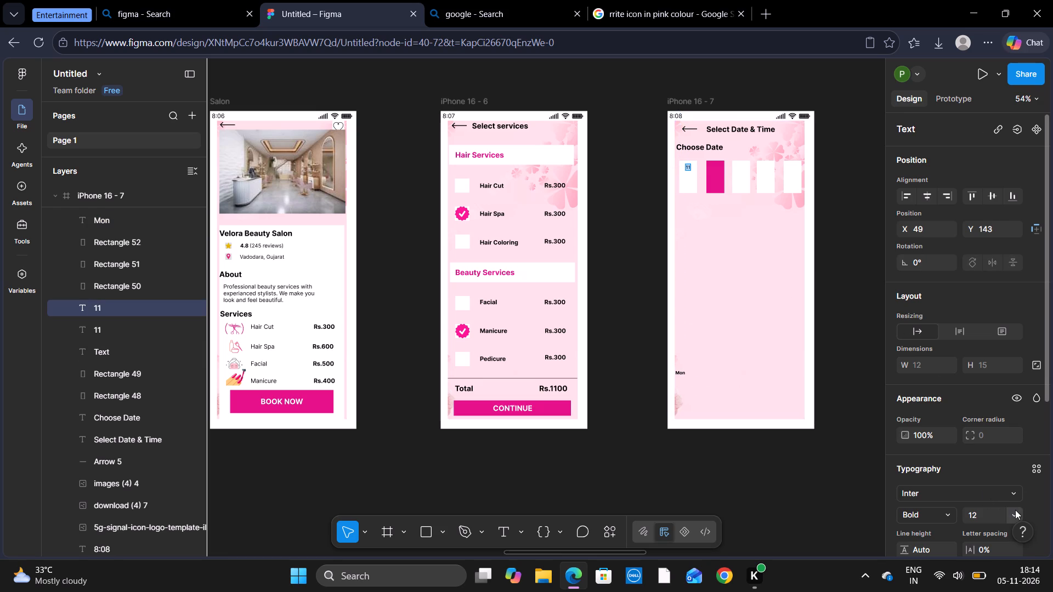
pyautogui.moveTo(1015, 510); pyautogui.dragTo(1006, 325)
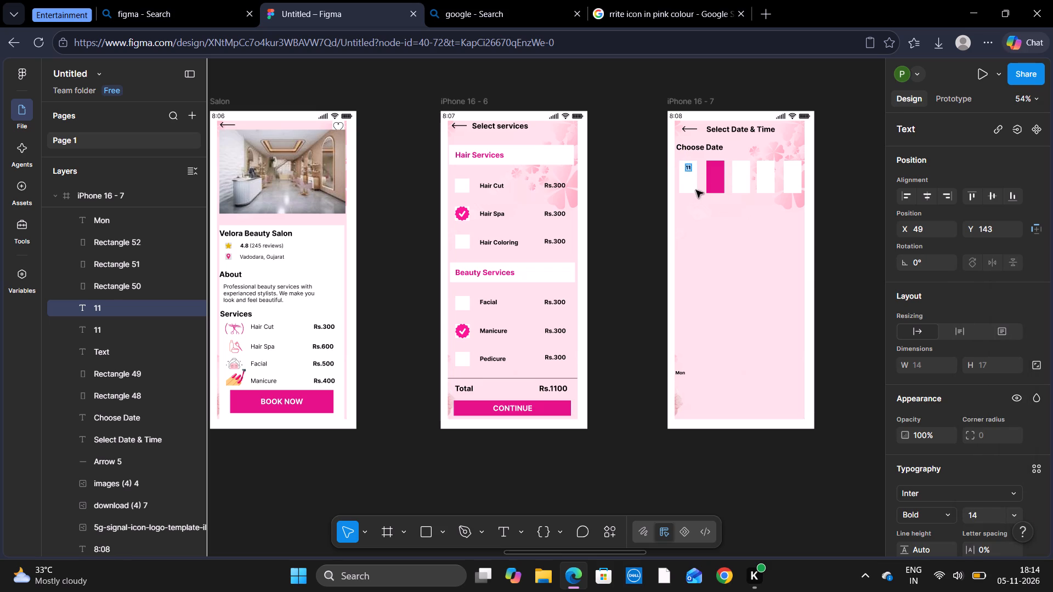
pyautogui.click(698, 192)
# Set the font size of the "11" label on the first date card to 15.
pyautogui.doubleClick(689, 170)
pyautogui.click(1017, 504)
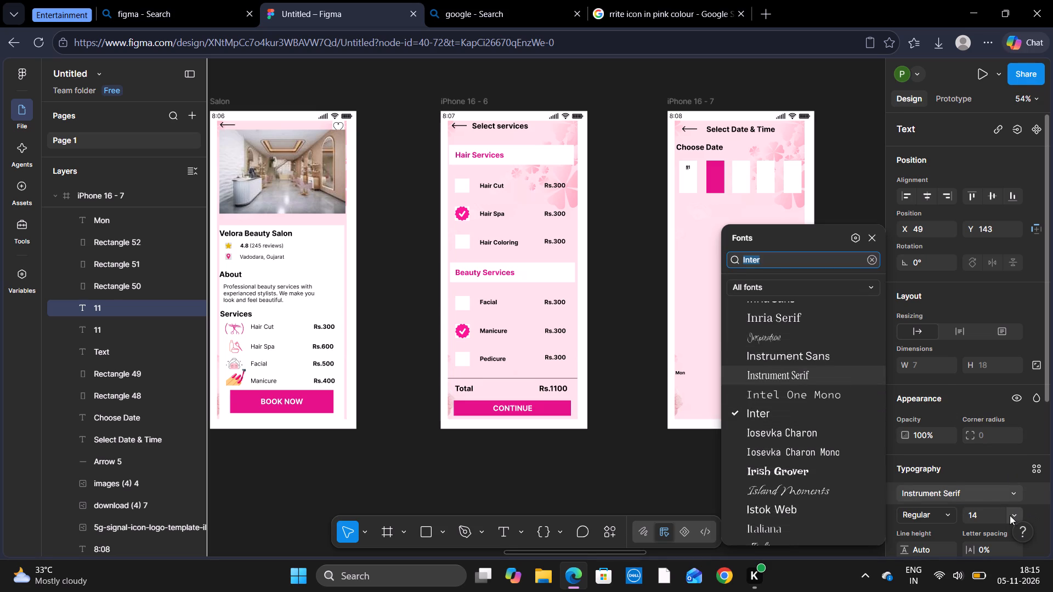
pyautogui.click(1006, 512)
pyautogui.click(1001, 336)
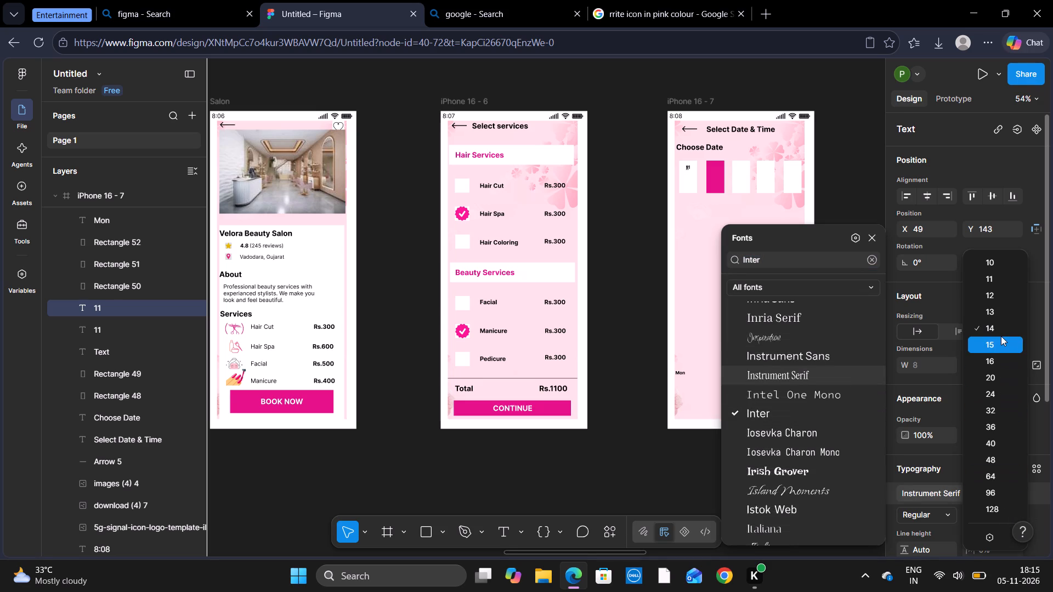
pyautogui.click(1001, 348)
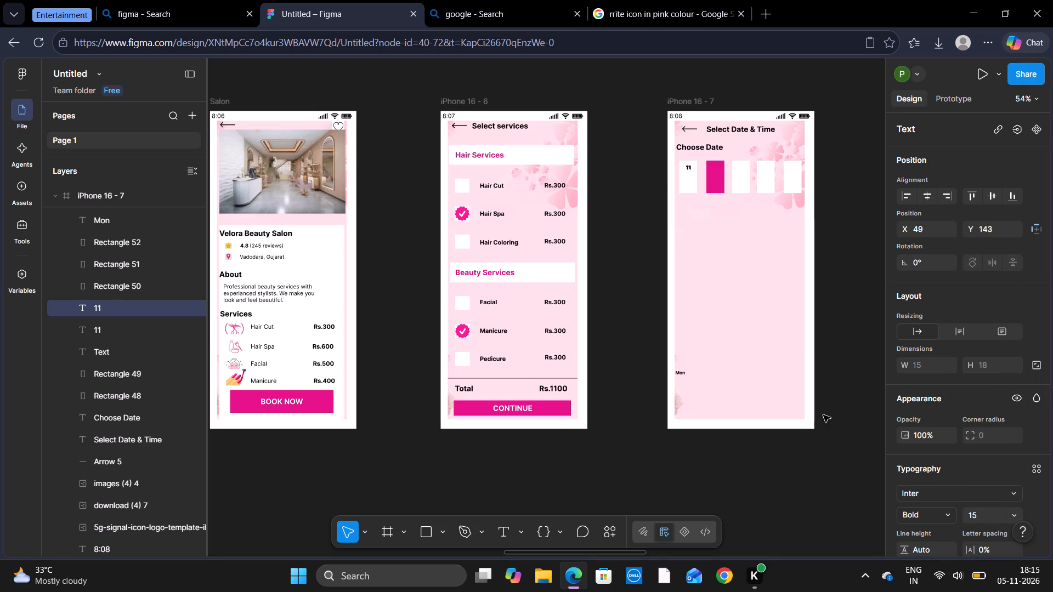
# Delete the "Mon" text near the bottom of the "Select Date & Time" screen and both stacked "11" labels on the first date card.
pyautogui.click(680, 368)
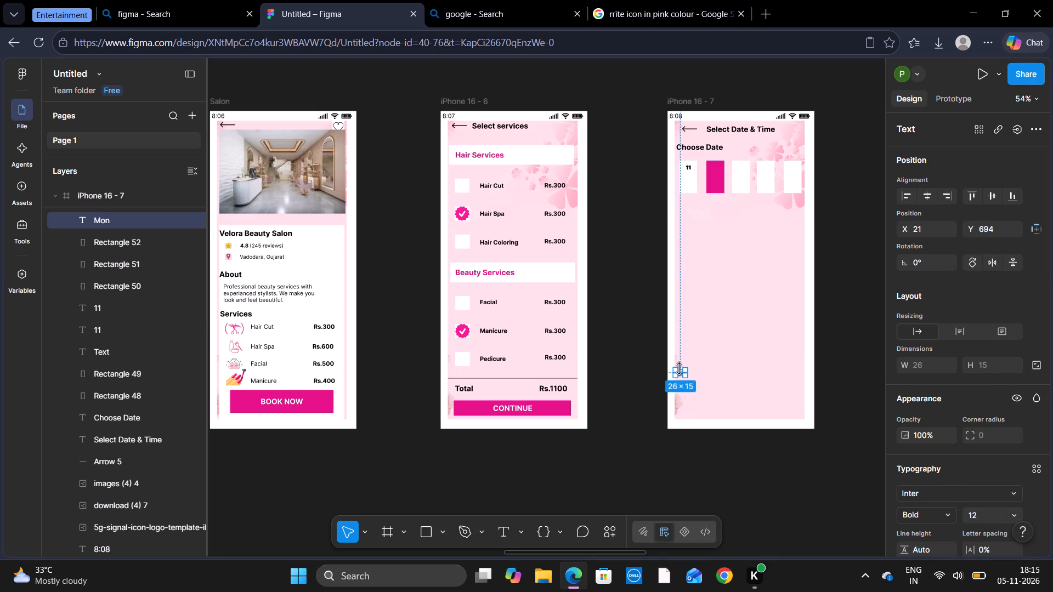
pyautogui.press('Delete')
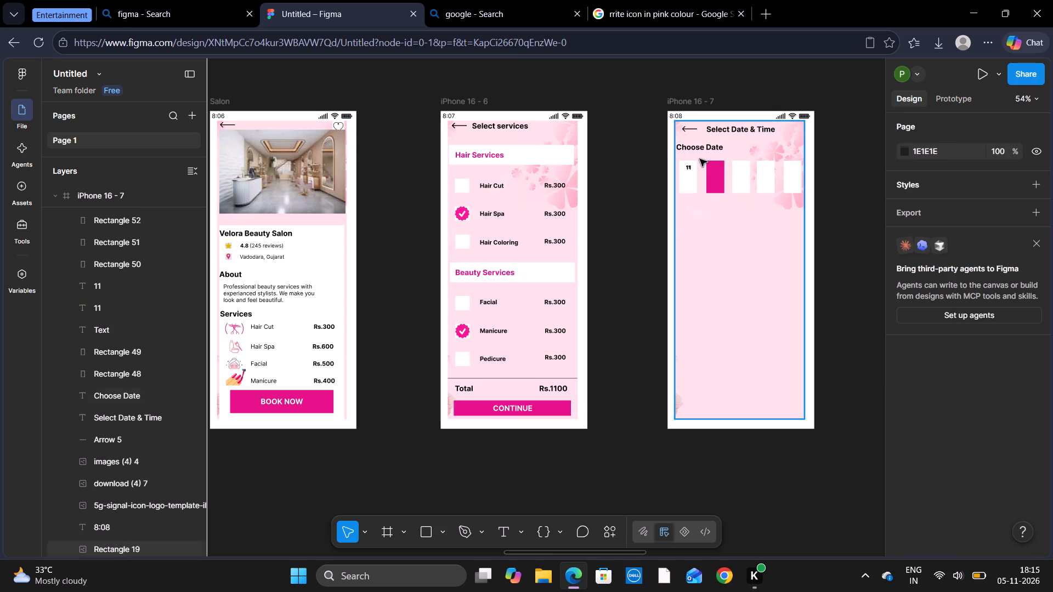
pyautogui.click(690, 165)
pyautogui.press('Delete')
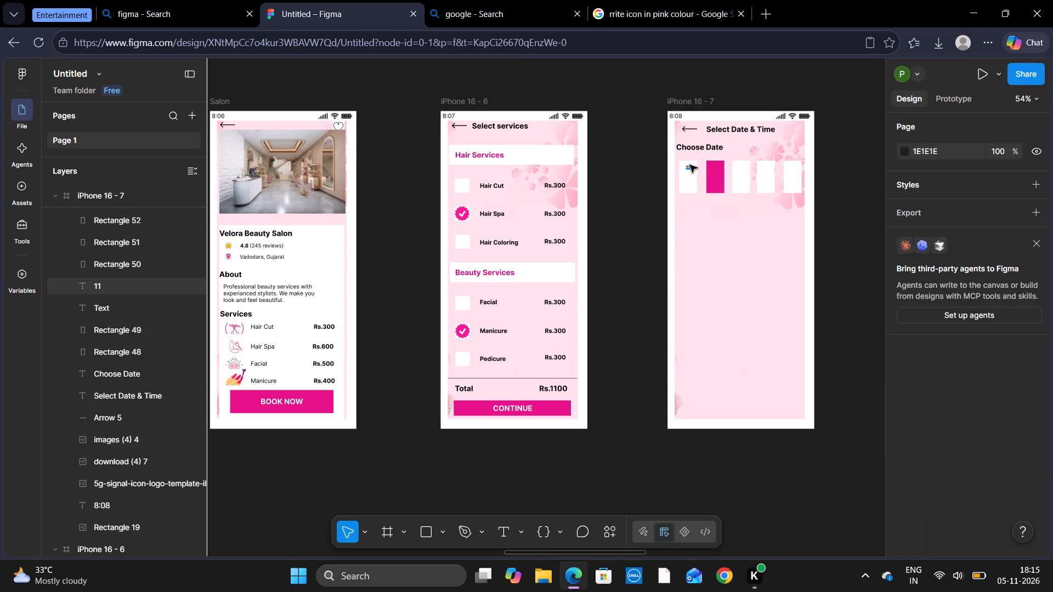
pyautogui.click(687, 167)
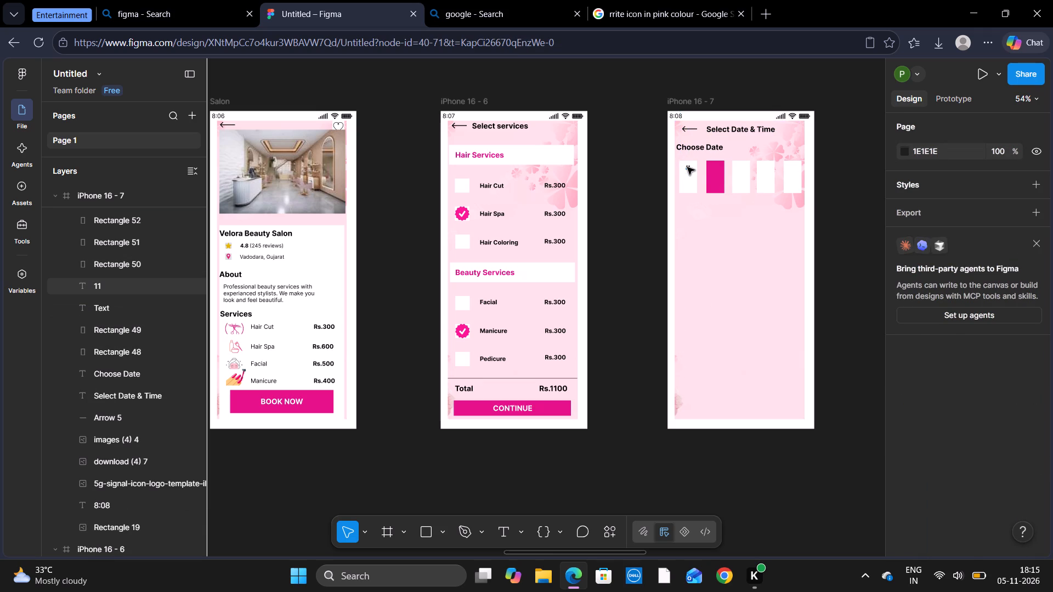
pyautogui.press('Delete')
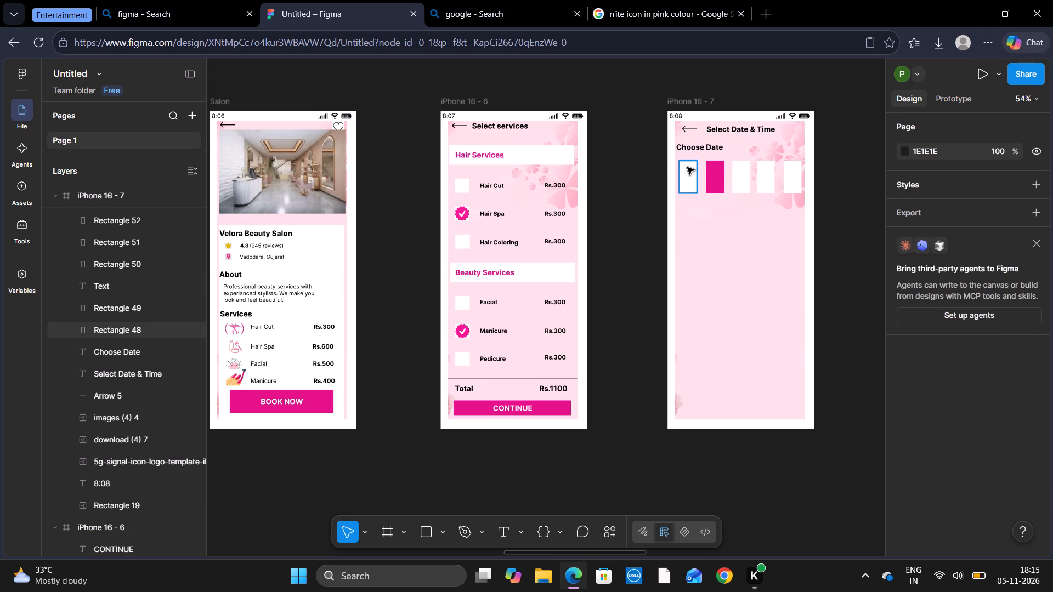
# Add the text "11" in size 14 on the first date card at about X 56, Y 151.
pyautogui.click(502, 535)
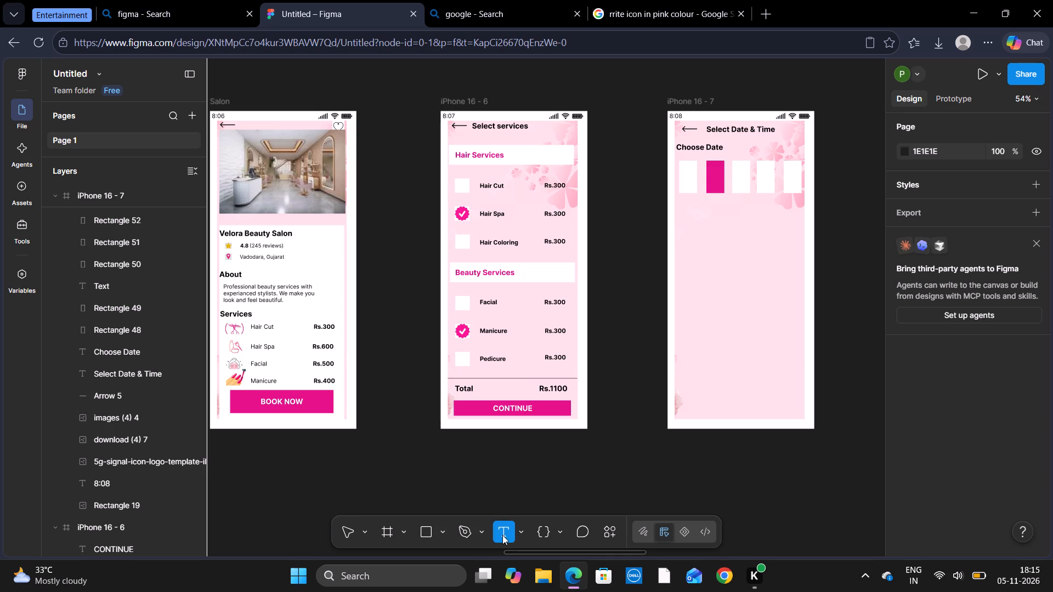
pyautogui.click(688, 167)
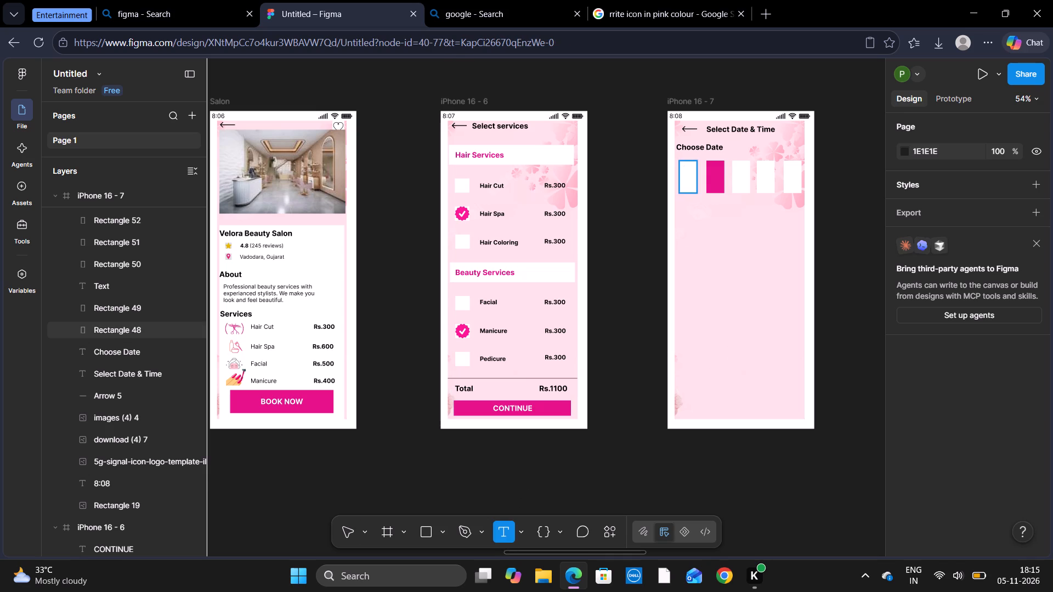
pyautogui.moveTo(1013, 510); pyautogui.dragTo(995, 395)
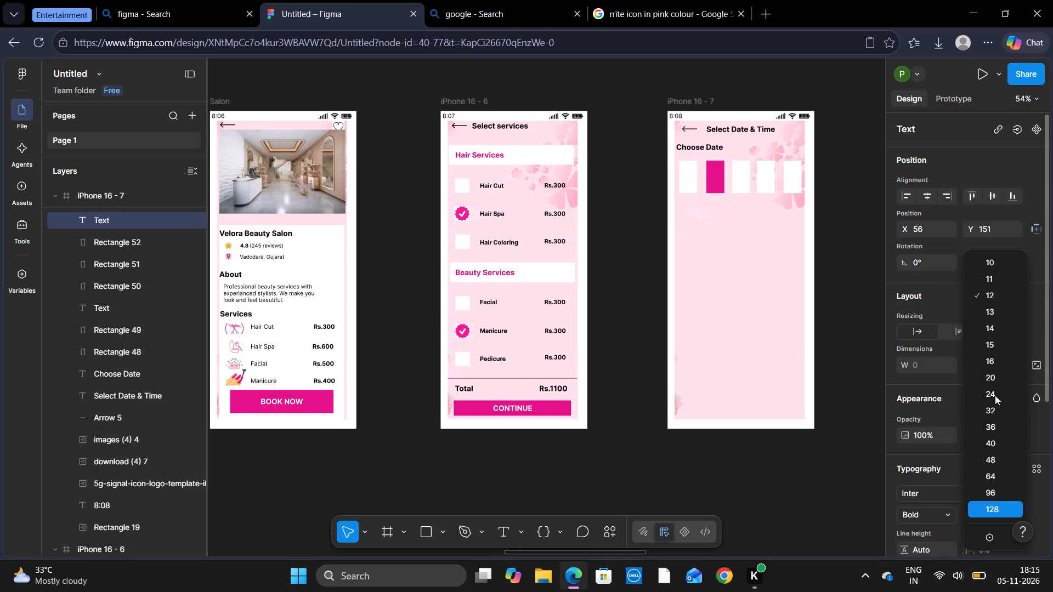
pyautogui.moveTo(995, 395); pyautogui.dragTo(997, 336)
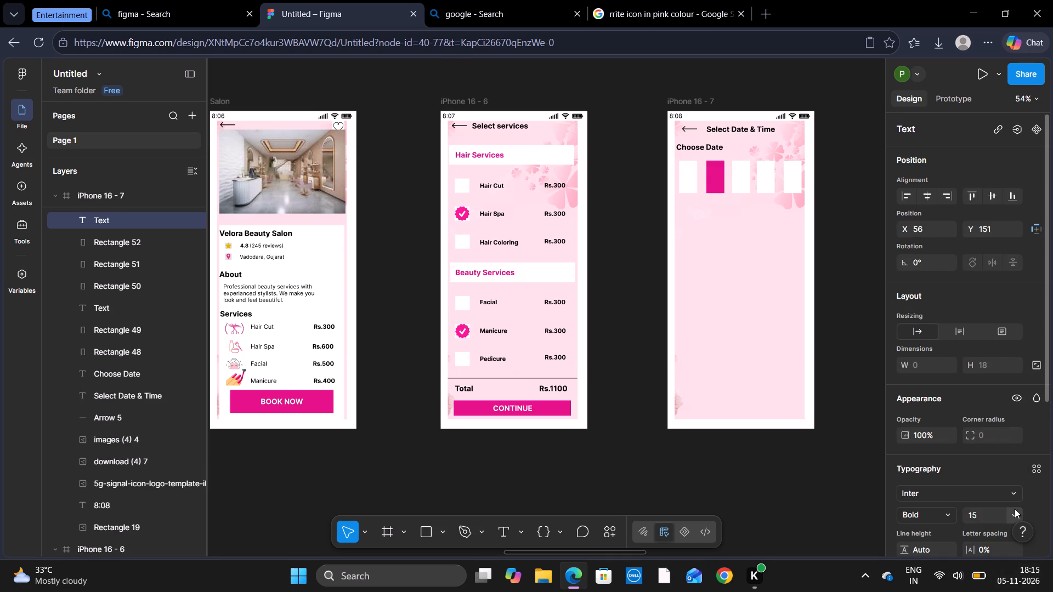
pyautogui.click(1013, 514)
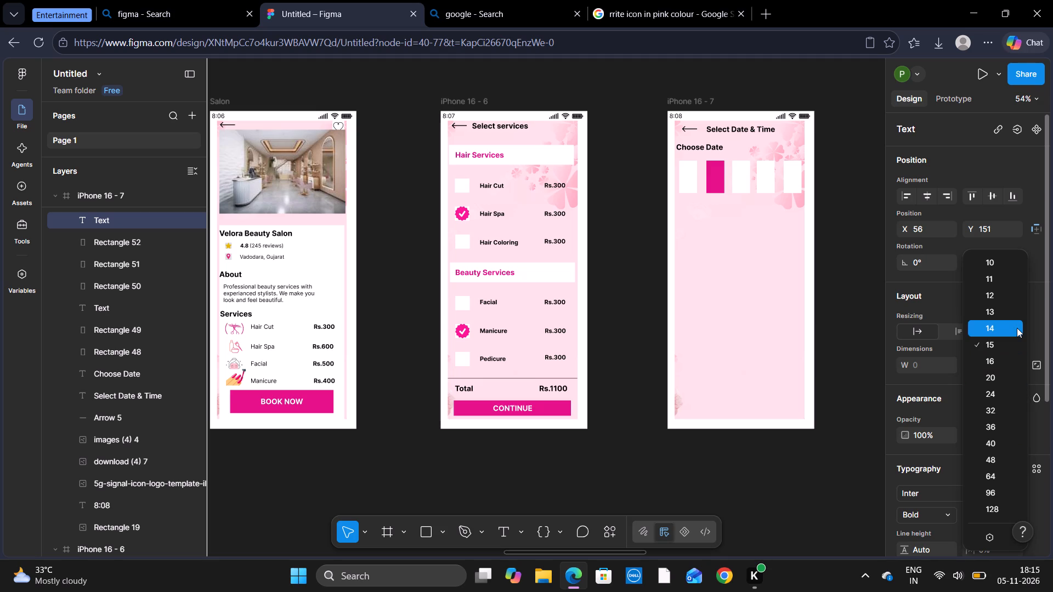
pyautogui.click(1017, 328)
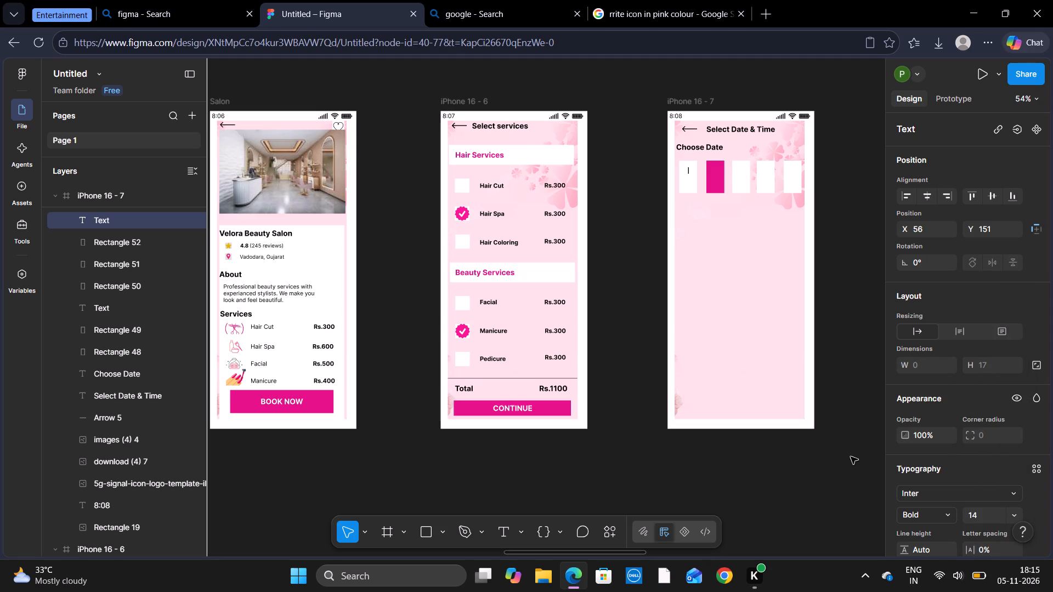
pyautogui.write('11')
# Add the text "Mon" in size 14 on the empty lower part of the "Select Date & Time" screen at about X 69, Y 582.
pyautogui.click(500, 532)
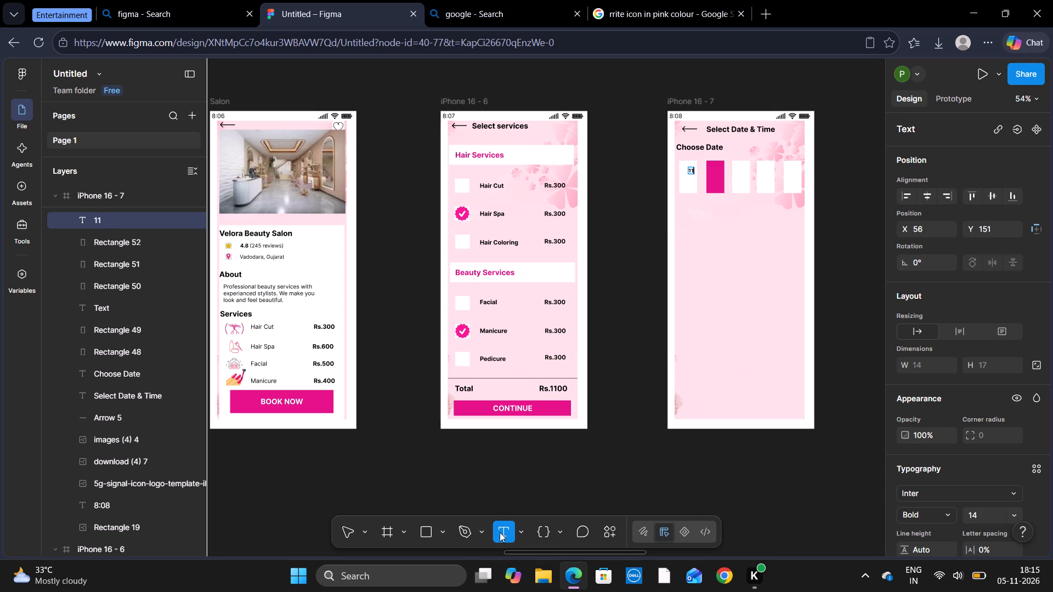
pyautogui.click(693, 328)
pyautogui.write('Mon')
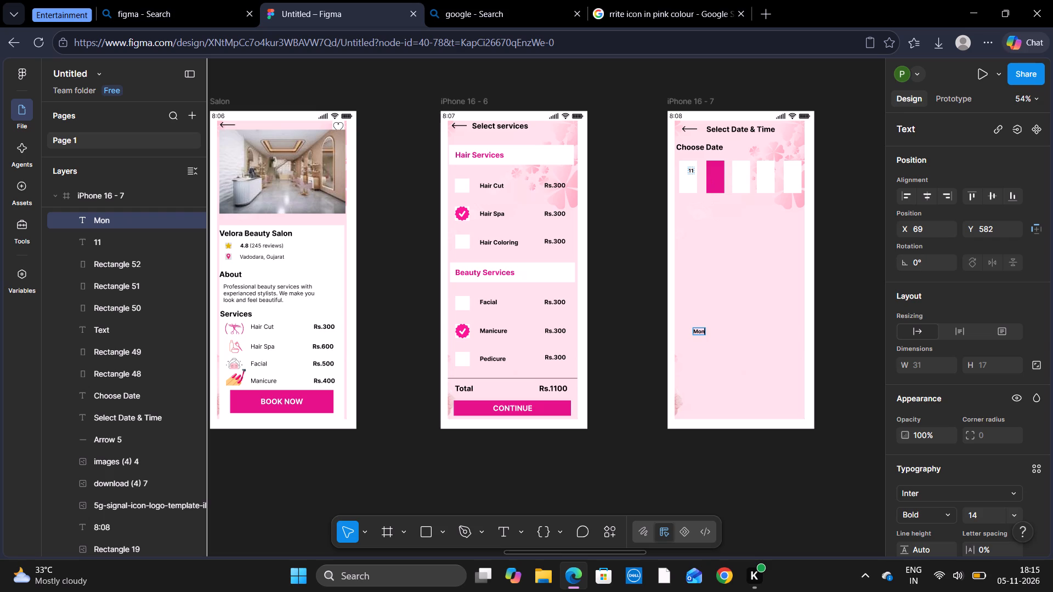
pyautogui.click(699, 192)
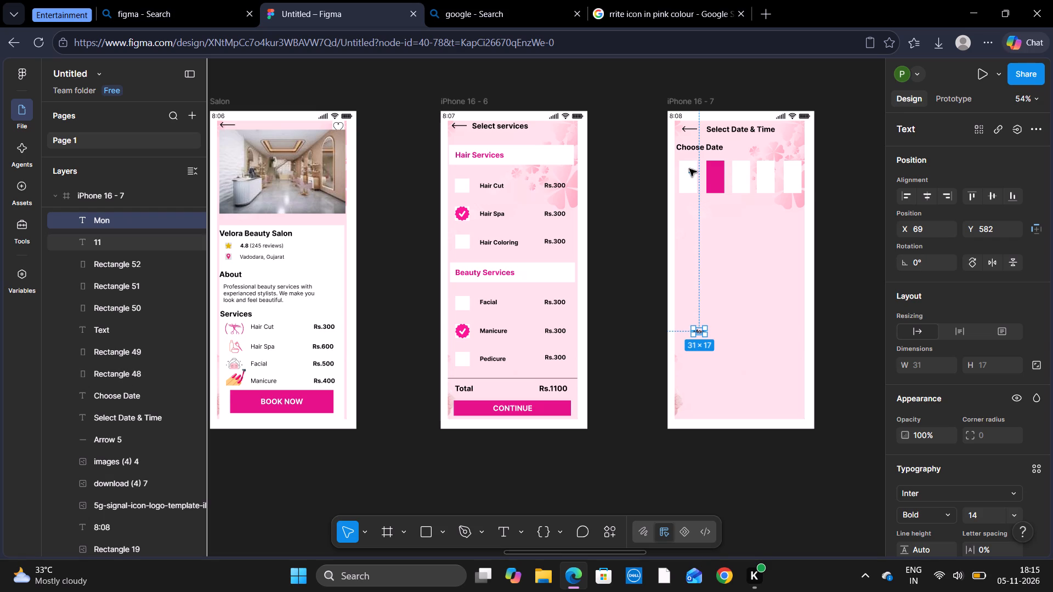
# Center the labels on the first date card, moving "11" to about X 48, Y 149 and "Mon" below it to about X 40, Y 177.
pyautogui.click(689, 169)
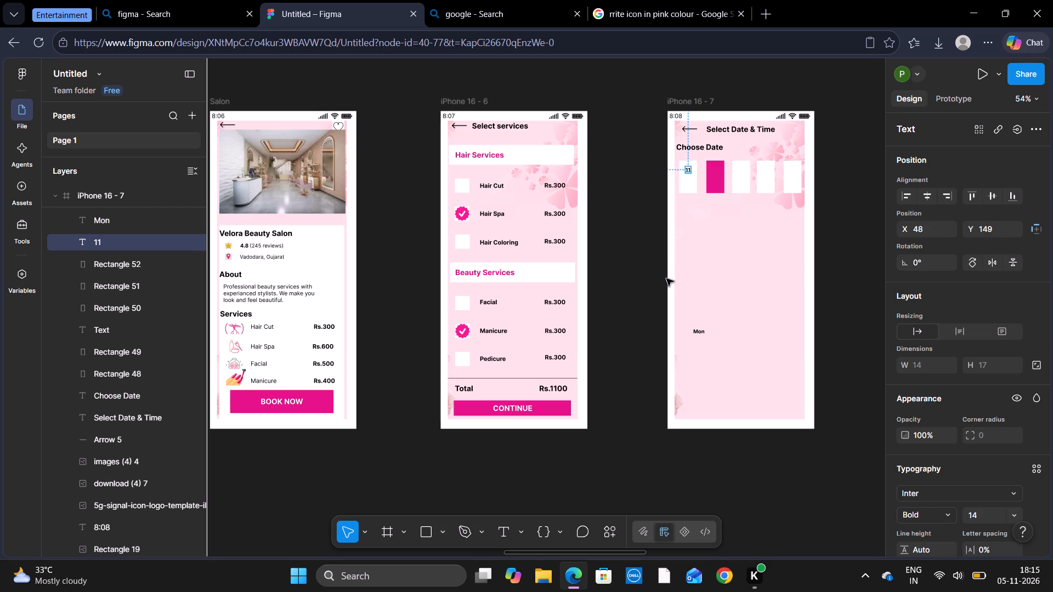
pyautogui.click(703, 333)
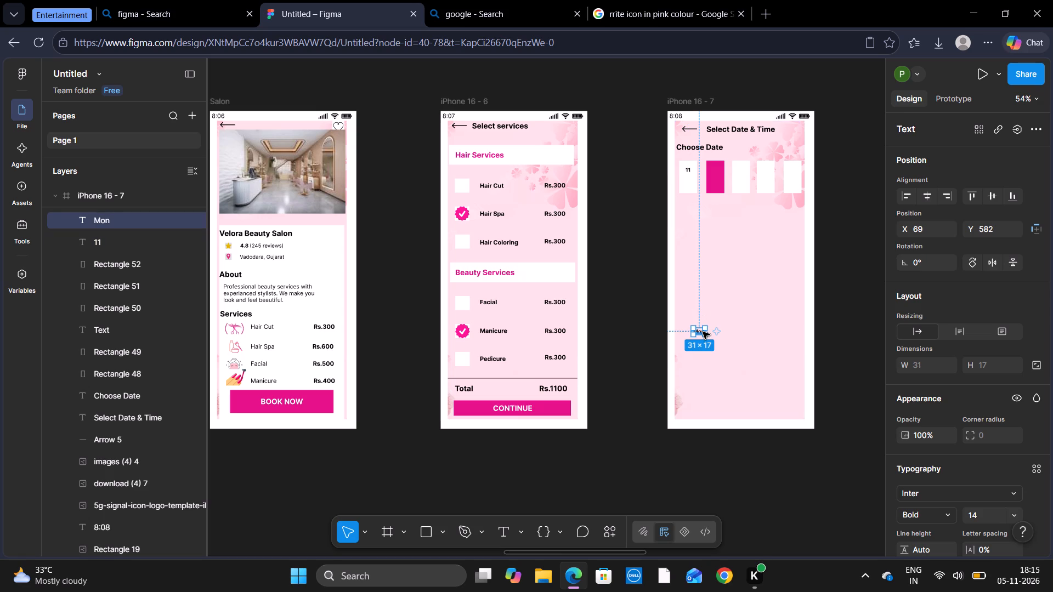
pyautogui.moveTo(700, 332); pyautogui.dragTo(687, 190)
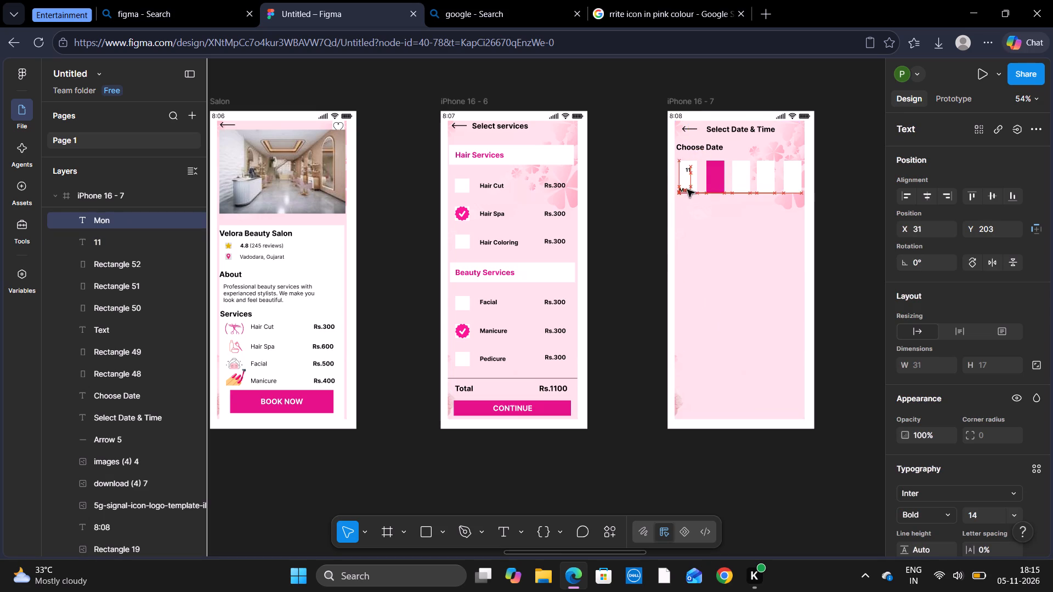
pyautogui.moveTo(687, 190); pyautogui.dragTo(688, 182)
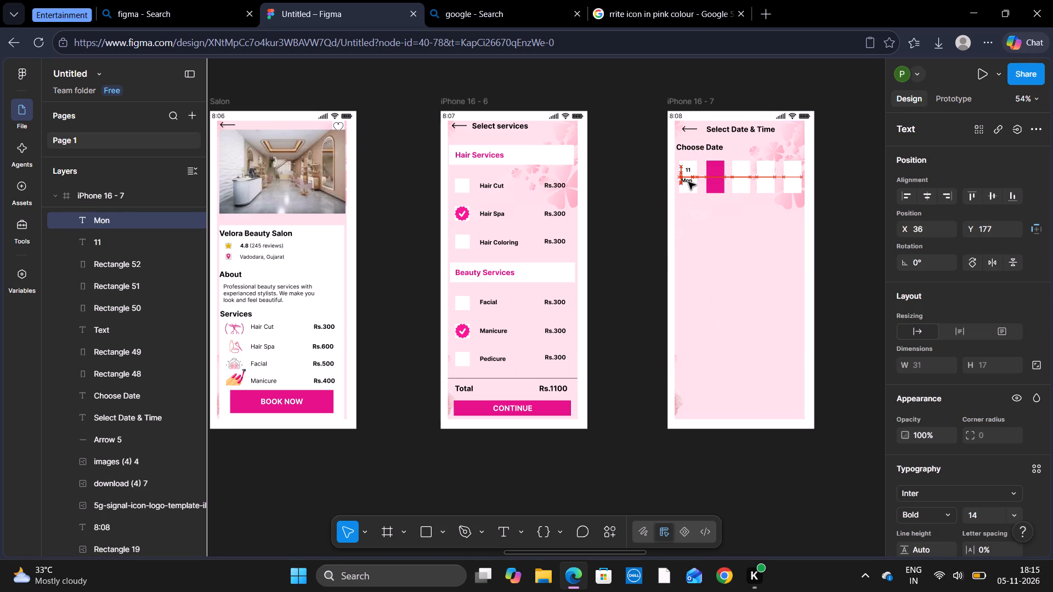
pyautogui.moveTo(688, 182); pyautogui.dragTo(690, 181)
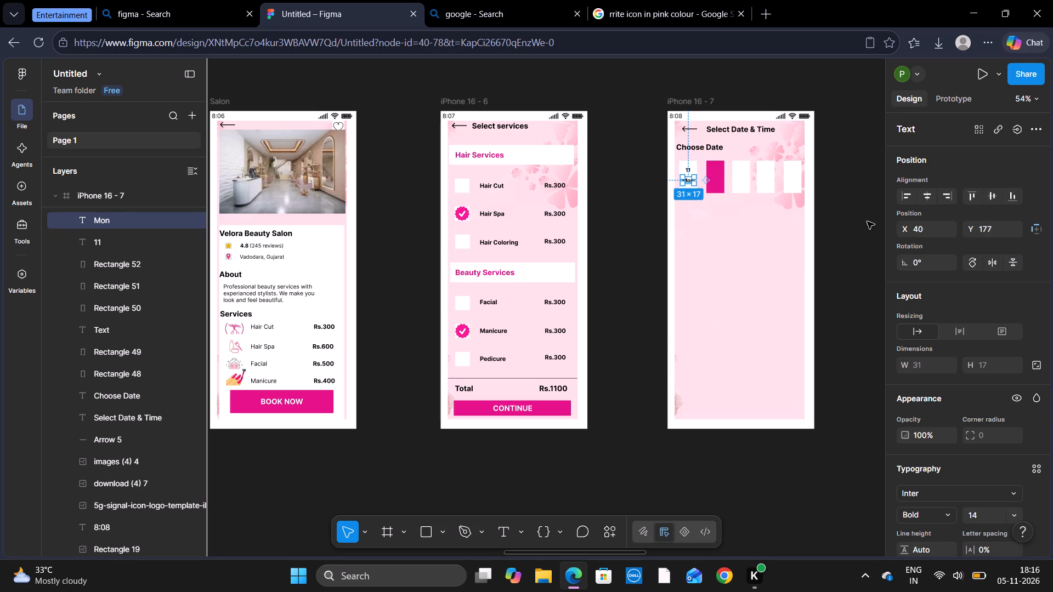
pyautogui.click(868, 221)
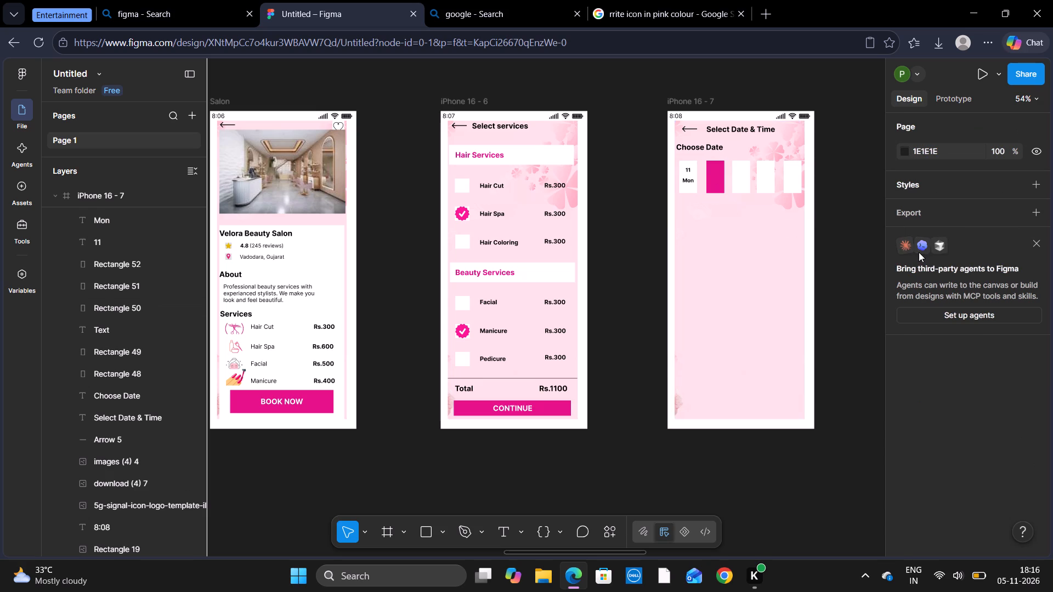
# Duplicate the "11" label from the first date card onto the third card at about X 190, Y 149.
pyautogui.click(692, 168)
pyautogui.hotkey('ctrl', 'c')
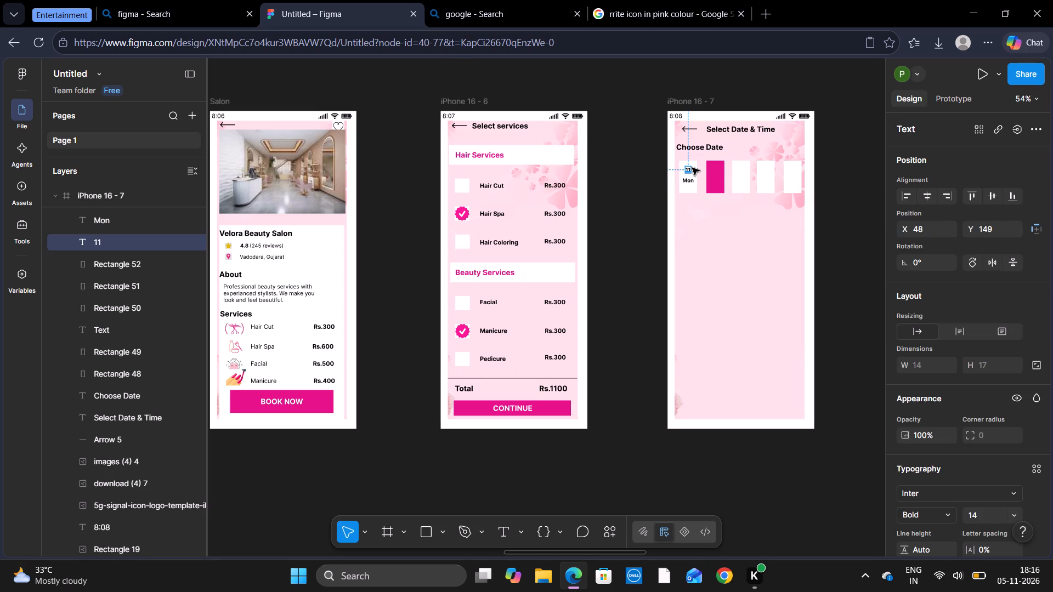
pyautogui.hotkey('ctrl', 'v')
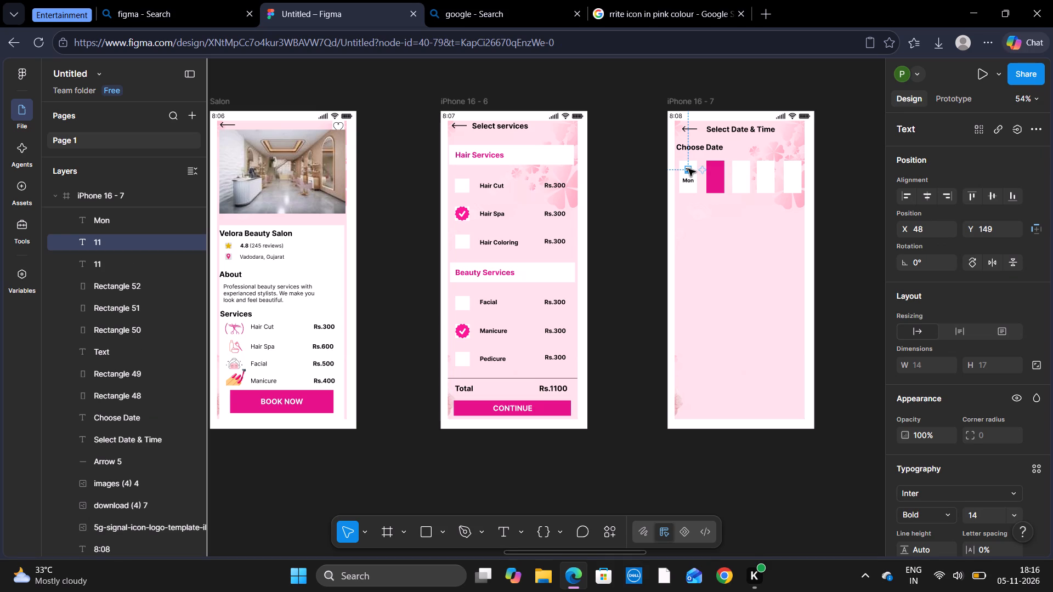
pyautogui.moveTo(688, 169); pyautogui.dragTo(747, 169)
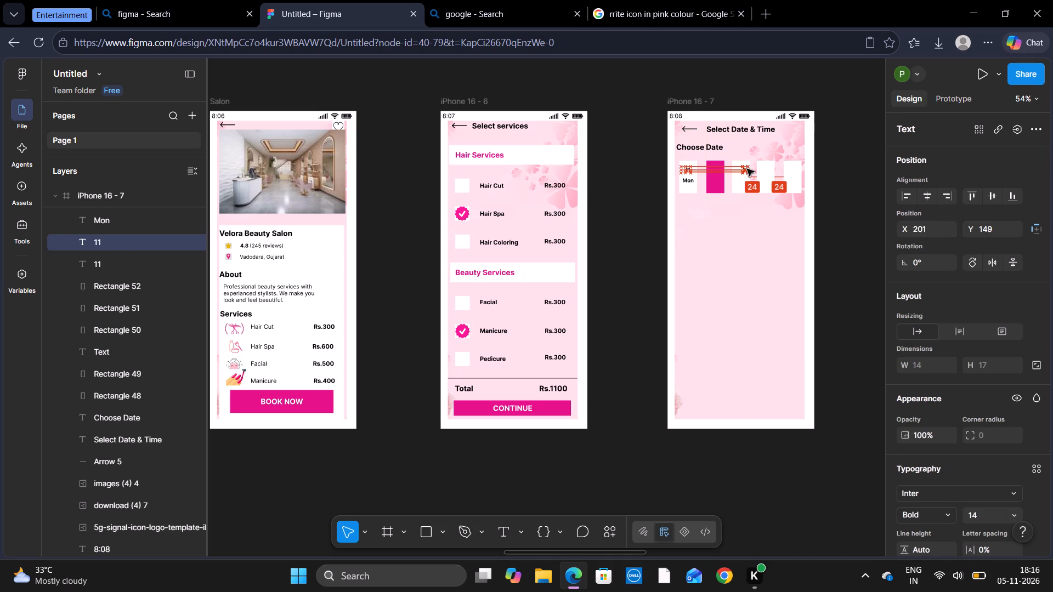
pyautogui.moveTo(747, 169); pyautogui.dragTo(741, 169)
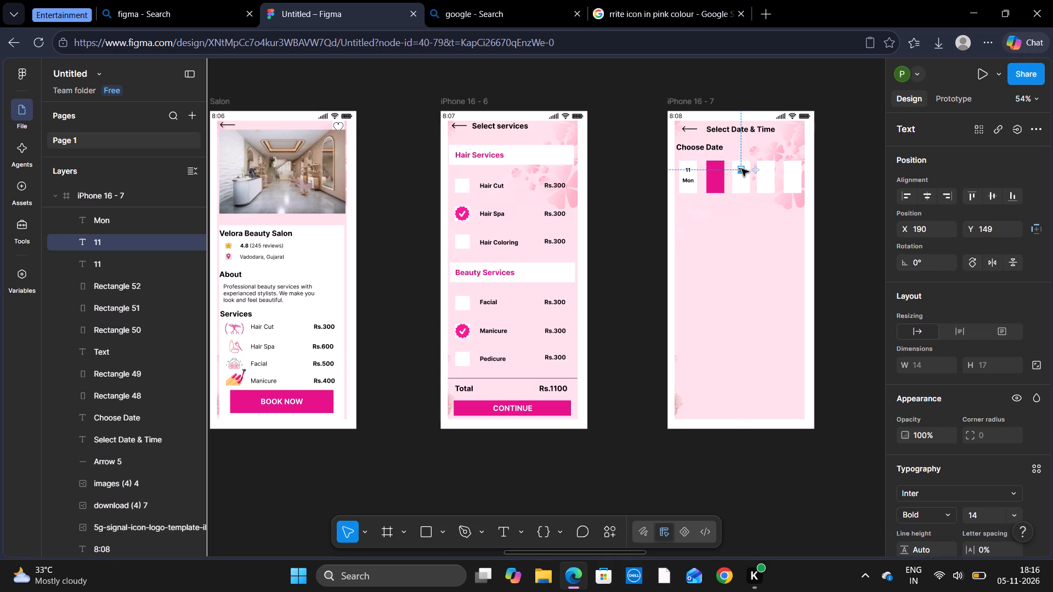
# Place two more copies of the "11" label, on the fourth date card at about X 256, Y 147 and the fifth at about X 329, Y 147.
pyautogui.hotkey('ctrl', 'v')
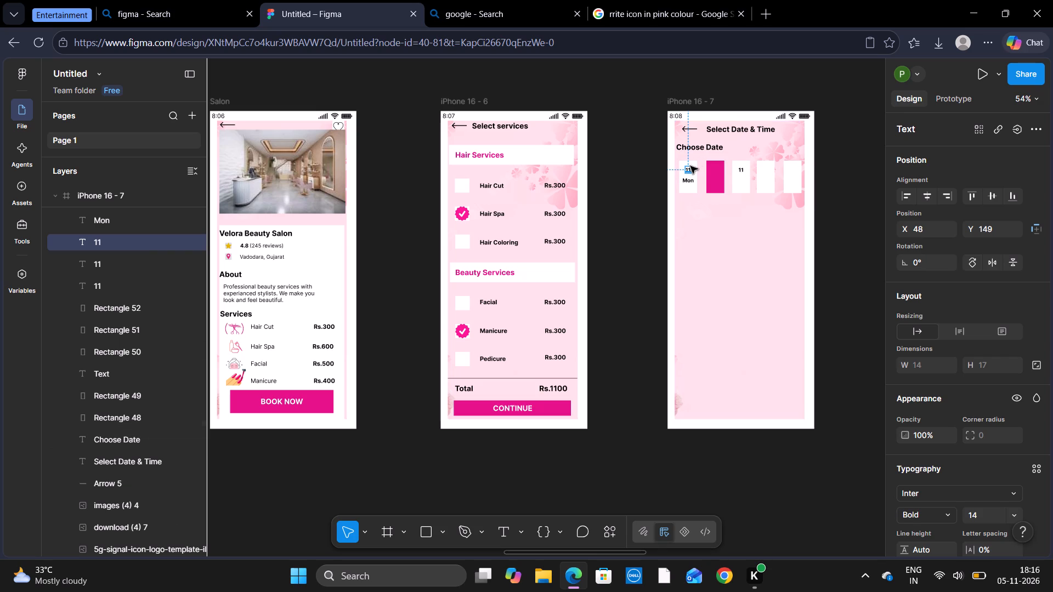
pyautogui.moveTo(689, 169); pyautogui.dragTo(772, 168)
pyautogui.hotkey('ctrl', 'v')
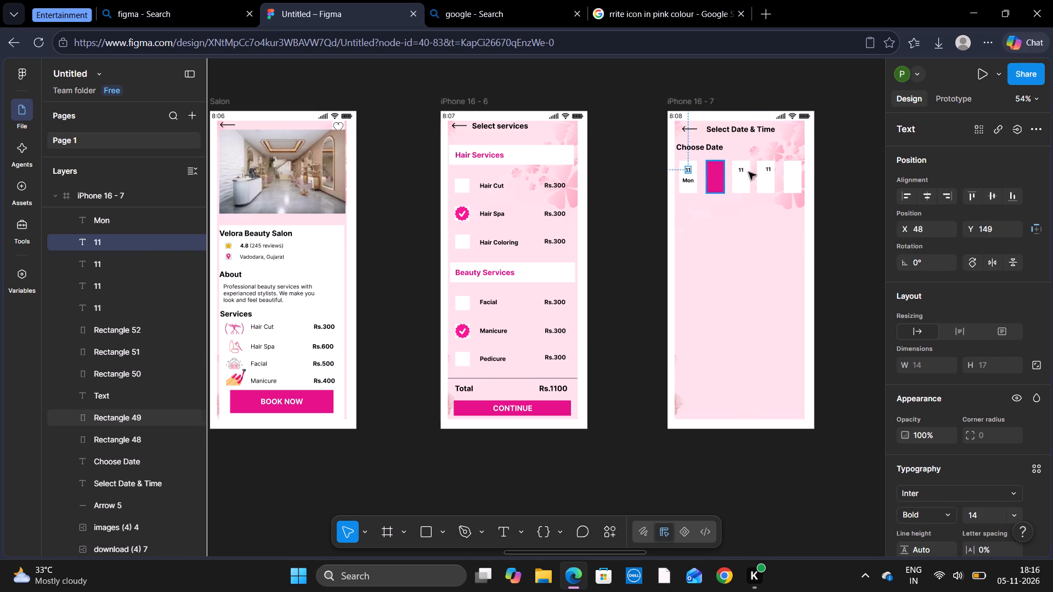
pyautogui.click(771, 169)
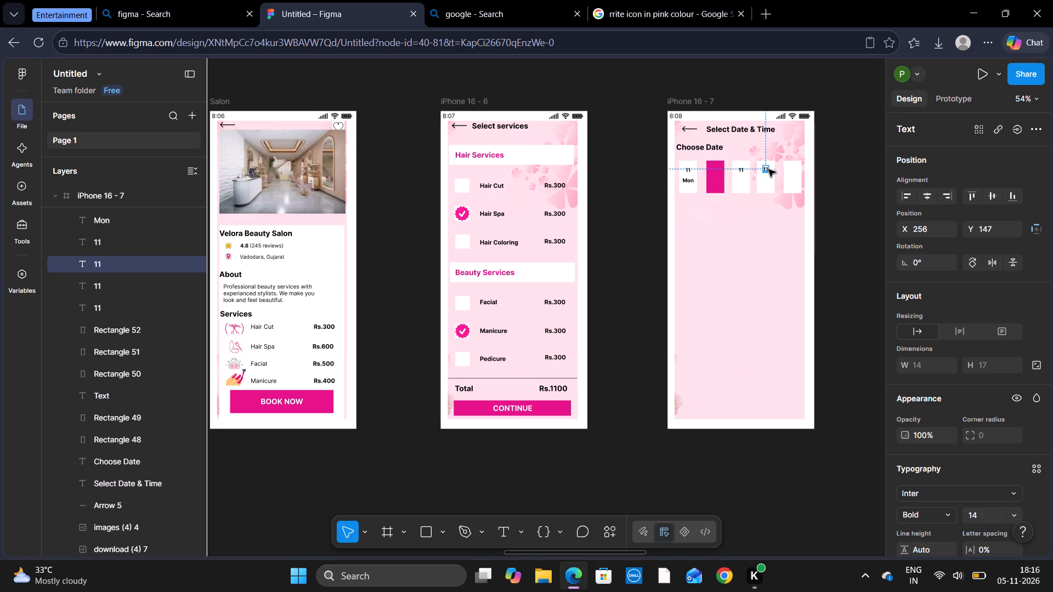
pyautogui.moveTo(690, 169); pyautogui.dragTo(808, 176)
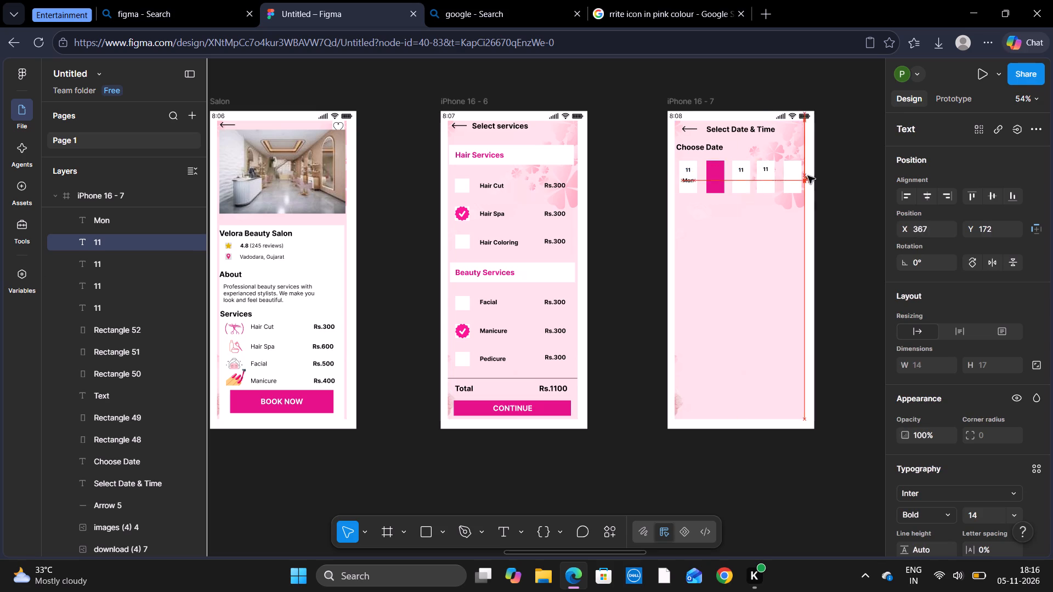
pyautogui.moveTo(808, 176); pyautogui.dragTo(795, 169)
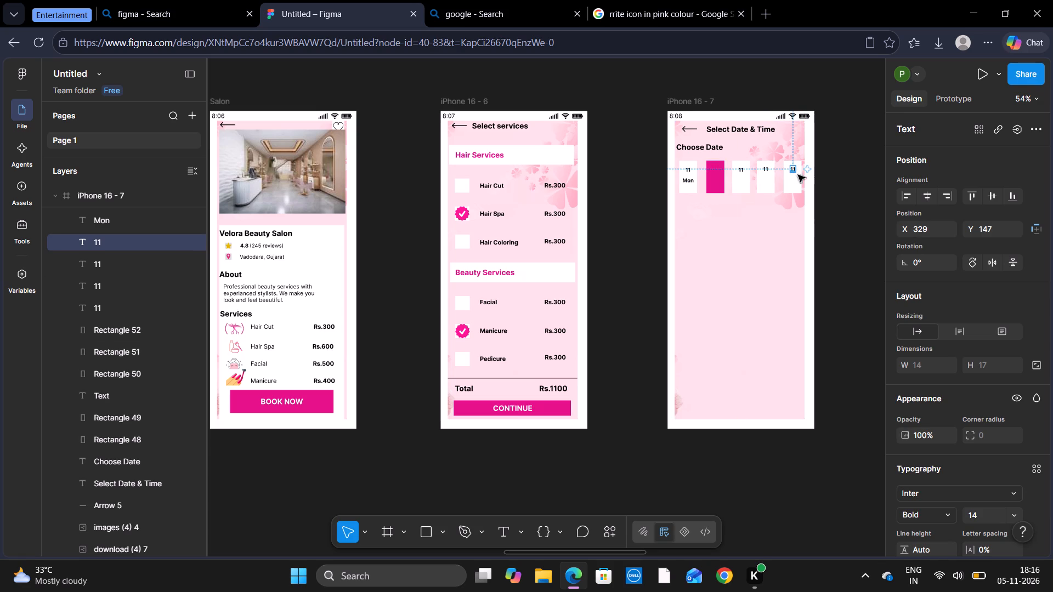
pyautogui.click(819, 222)
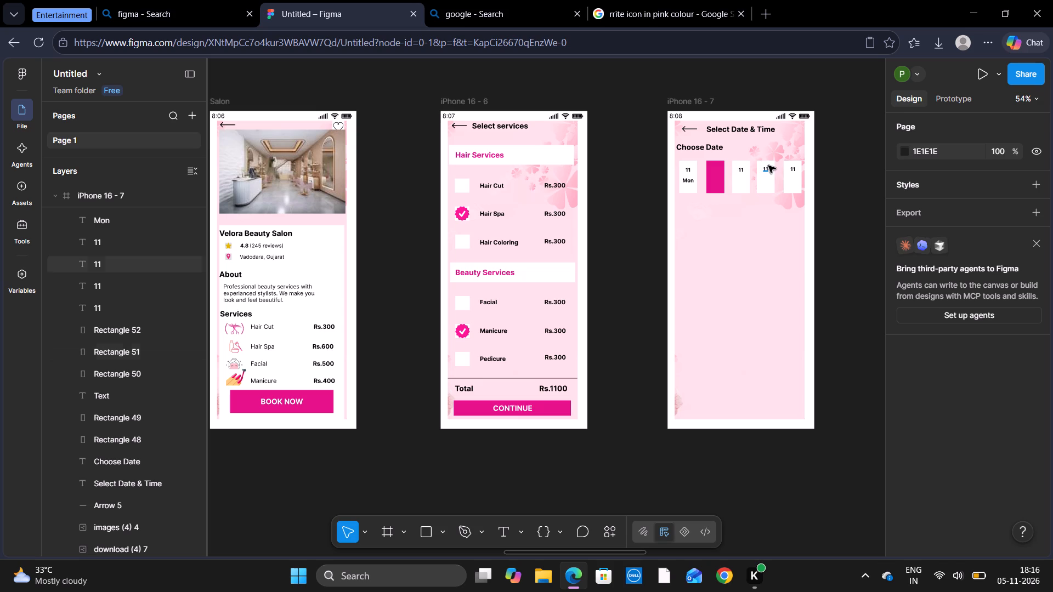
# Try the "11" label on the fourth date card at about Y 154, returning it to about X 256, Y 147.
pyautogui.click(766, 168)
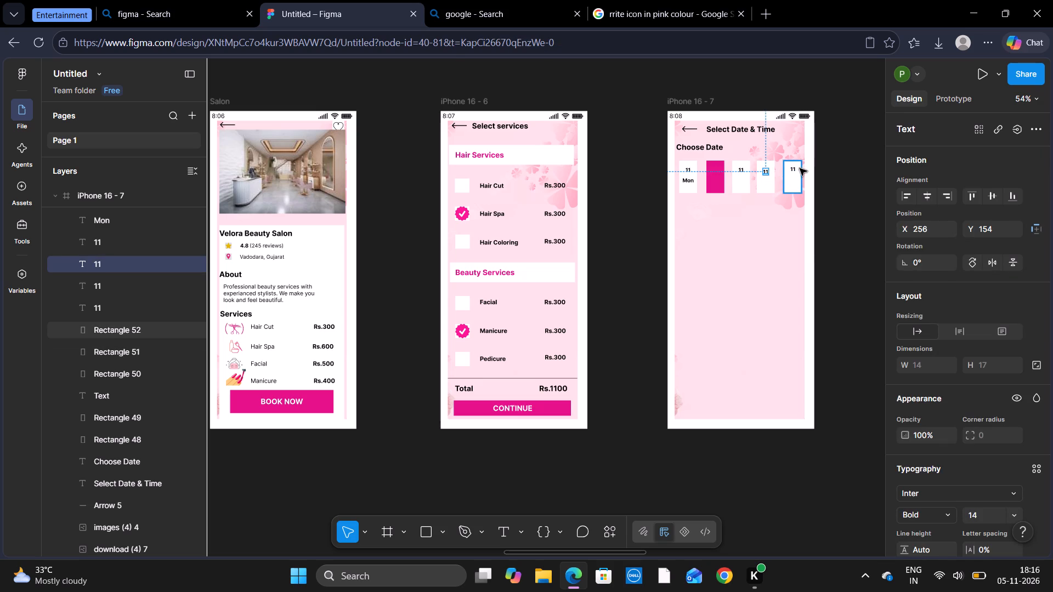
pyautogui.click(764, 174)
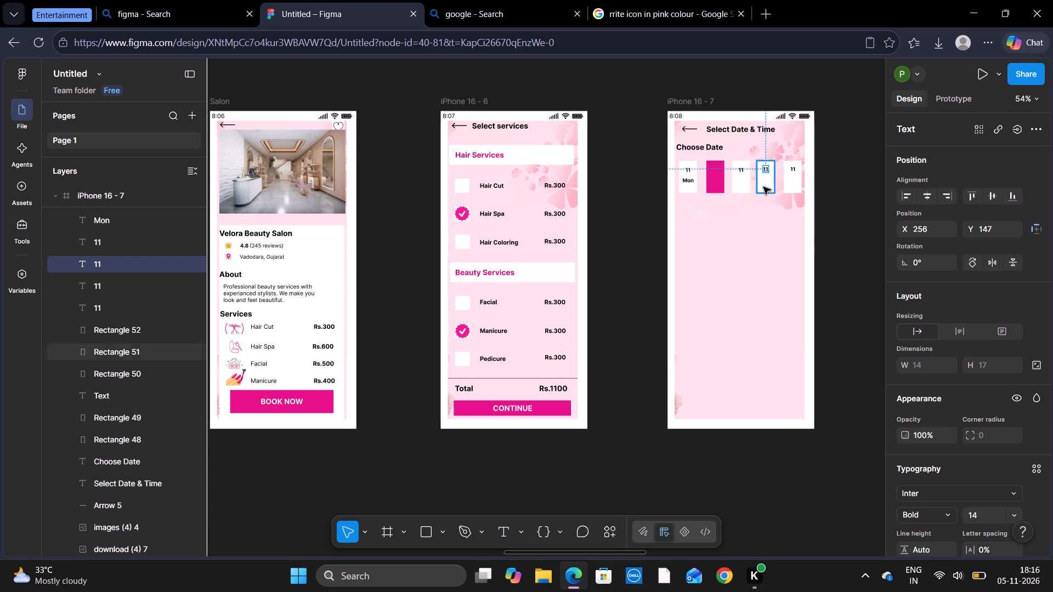
# Duplicate the first card's "11" label onto the pink second date card at about X 124, Y 144, with white FFFFFF fill.
pyautogui.click(686, 172)
pyautogui.hotkey('ctrl', 'v')
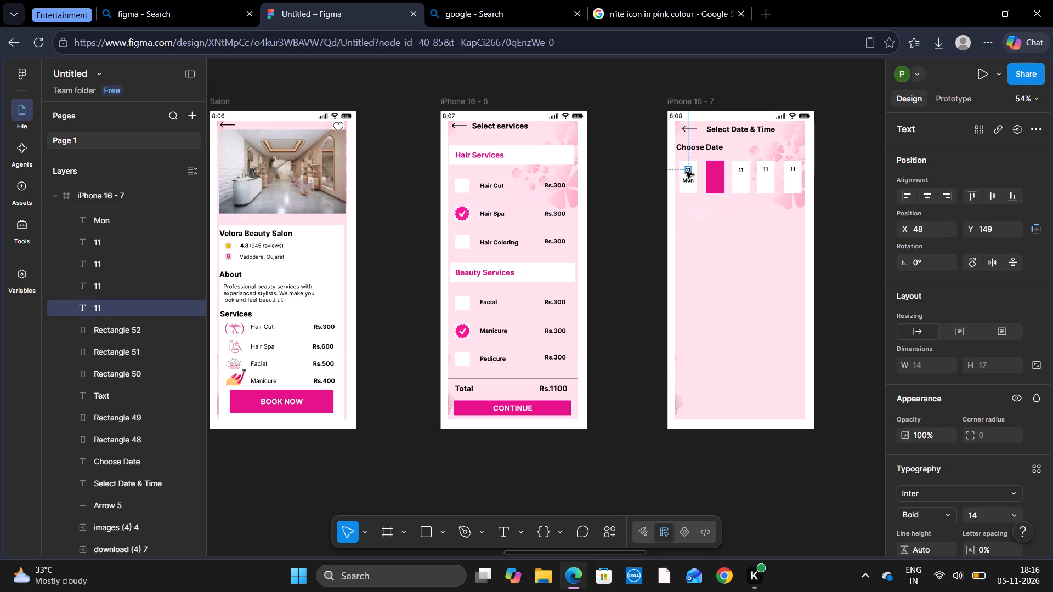
pyautogui.moveTo(686, 168); pyautogui.dragTo(715, 167)
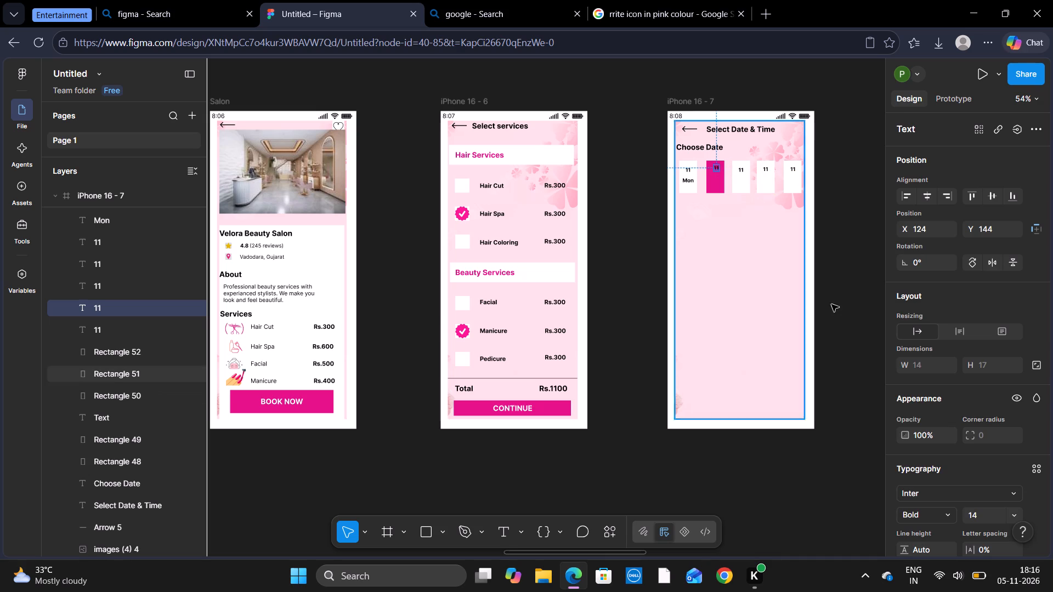
pyautogui.scroll(-2, 934, 526)
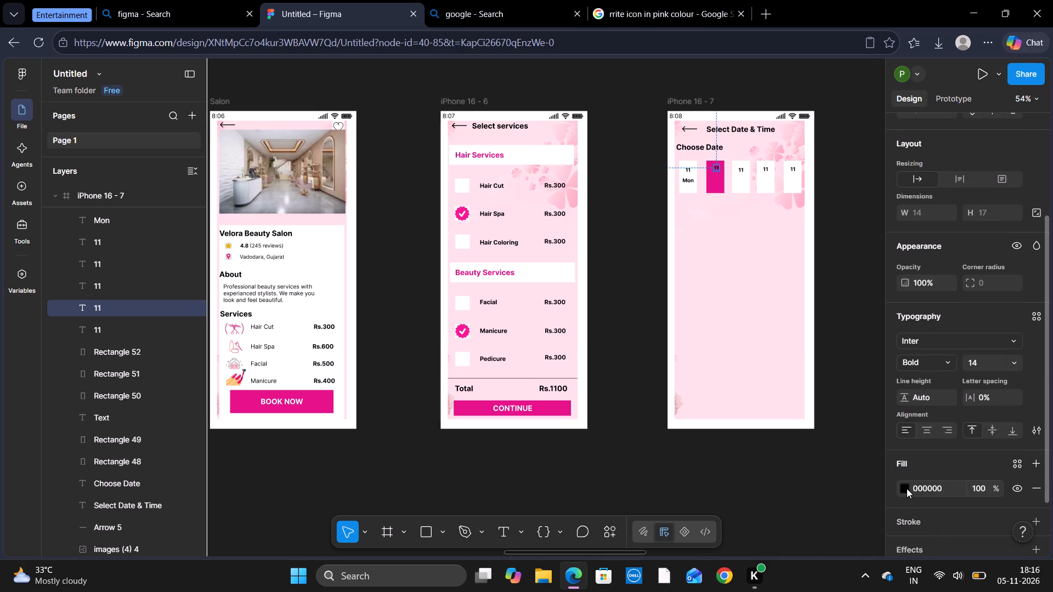
pyautogui.click(907, 488)
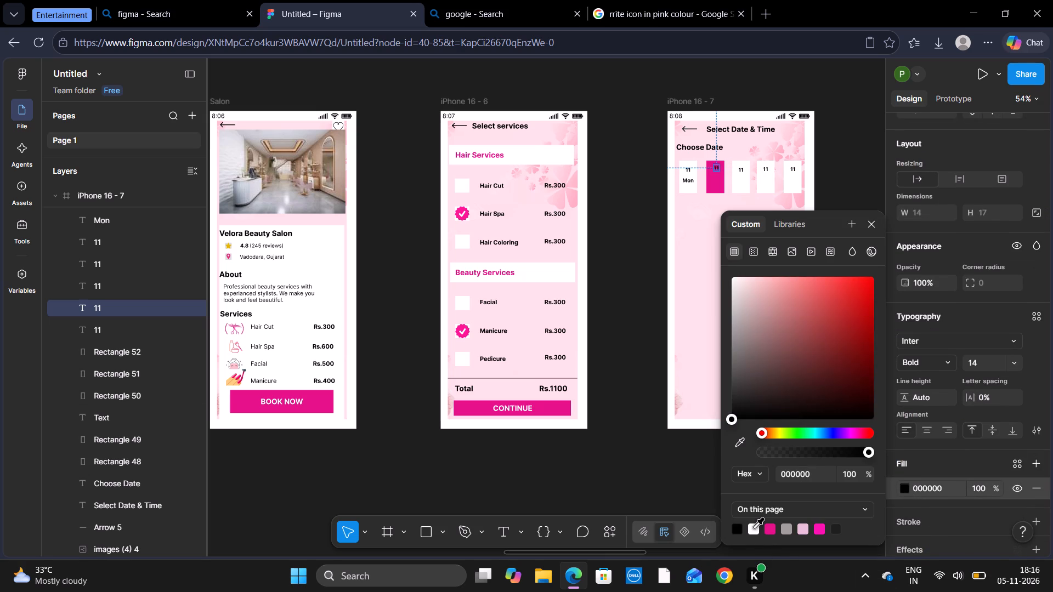
pyautogui.click(754, 528)
pyautogui.click(872, 226)
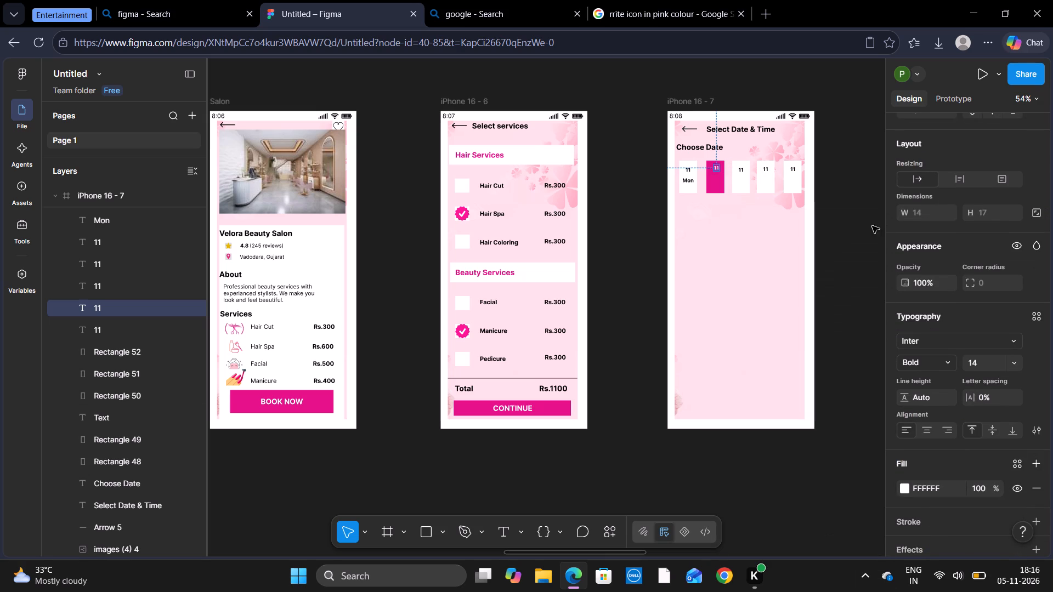
# Change the date label on the pink second card to "12" and the one on the third card to "13".
pyautogui.click(504, 532)
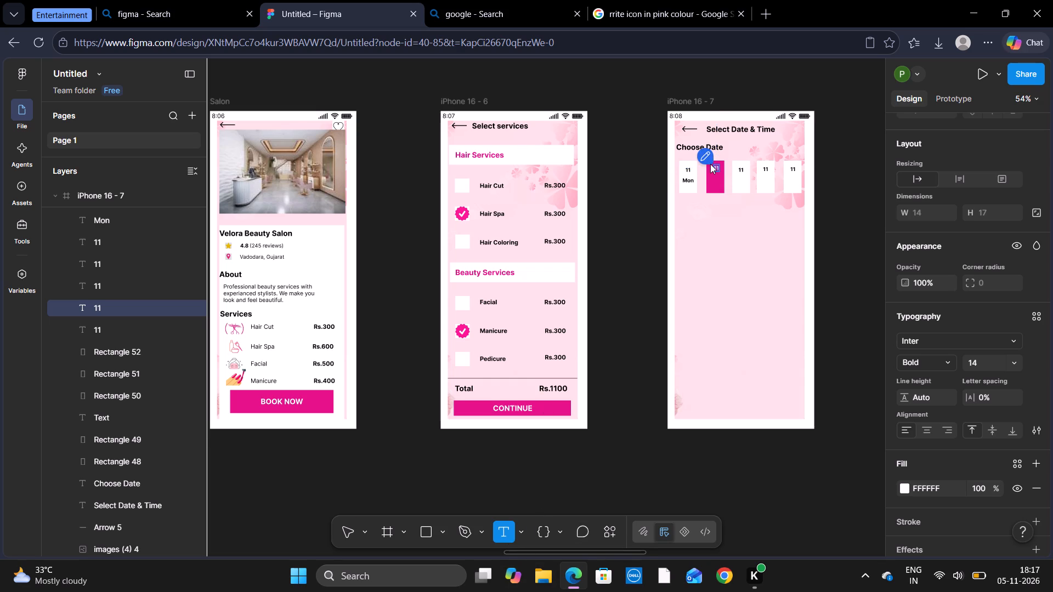
pyautogui.hscroll(-1, 710, 164)
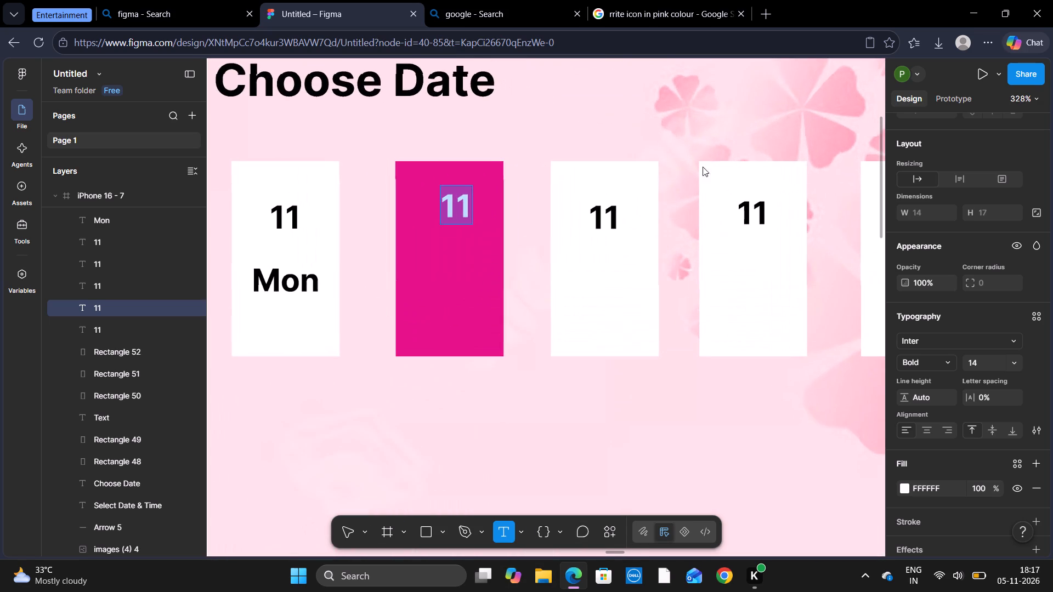
pyautogui.click(469, 204)
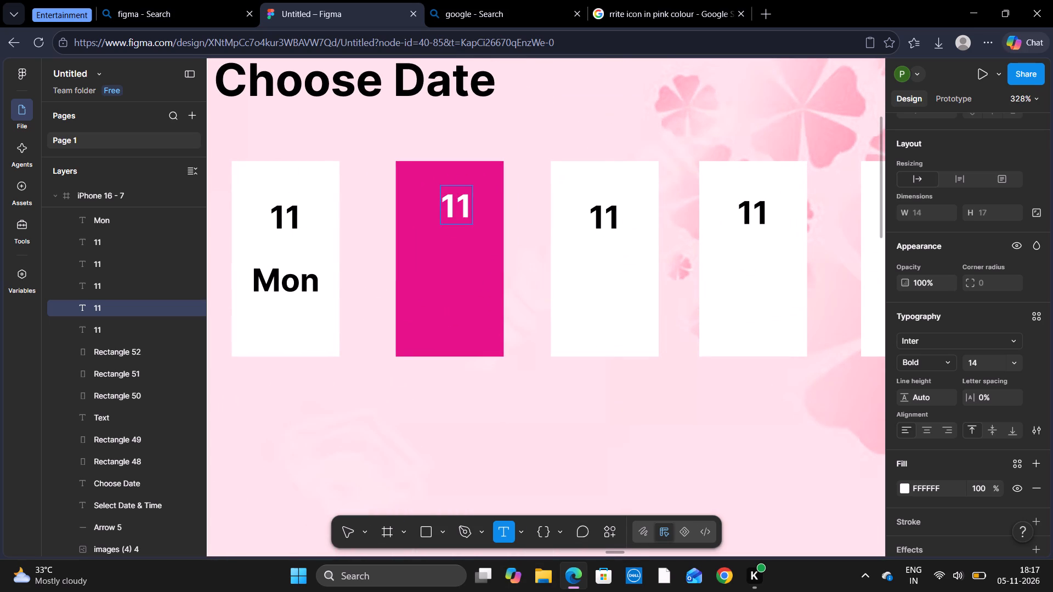
pyautogui.press('BackSpace')
pyautogui.press('2')
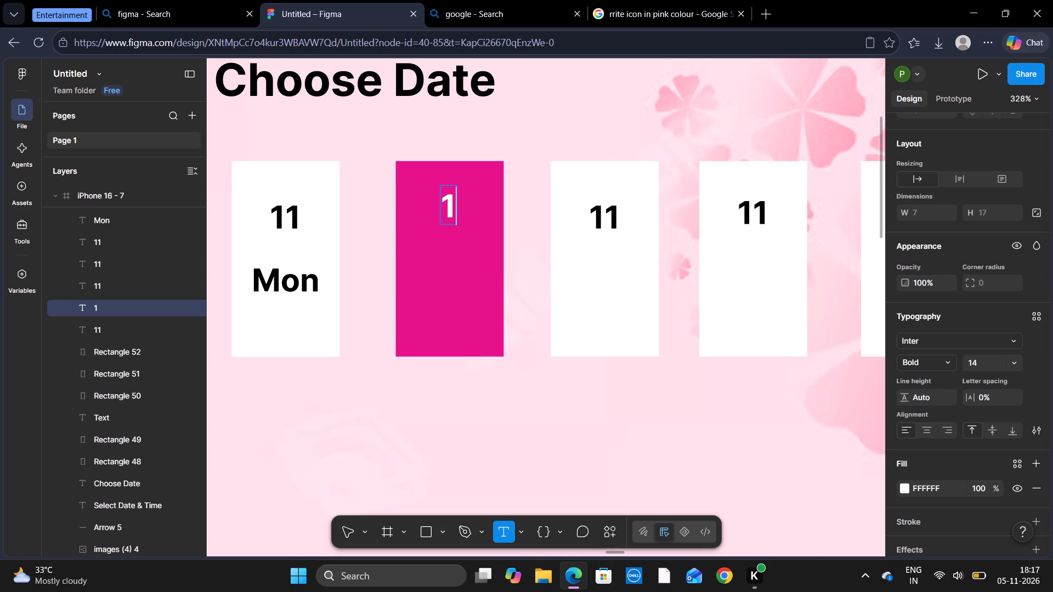
pyautogui.click(614, 208)
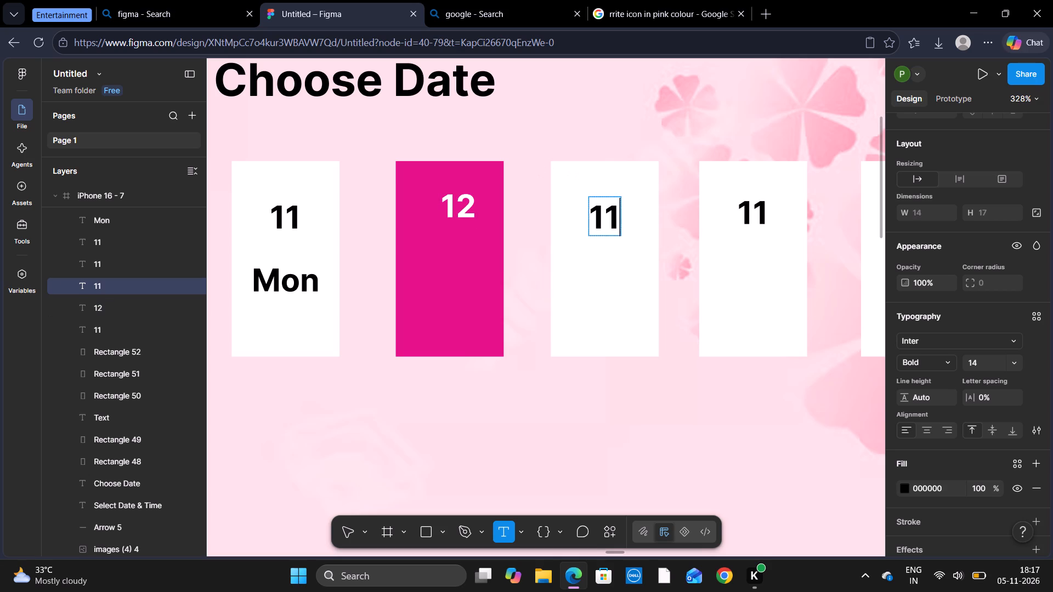
pyautogui.press('BackSpace')
pyautogui.press('3')
# Change the date label on the fourth card to "14" and the one on the fifth card to "15".
pyautogui.click(765, 210)
pyautogui.press('BackSpace')
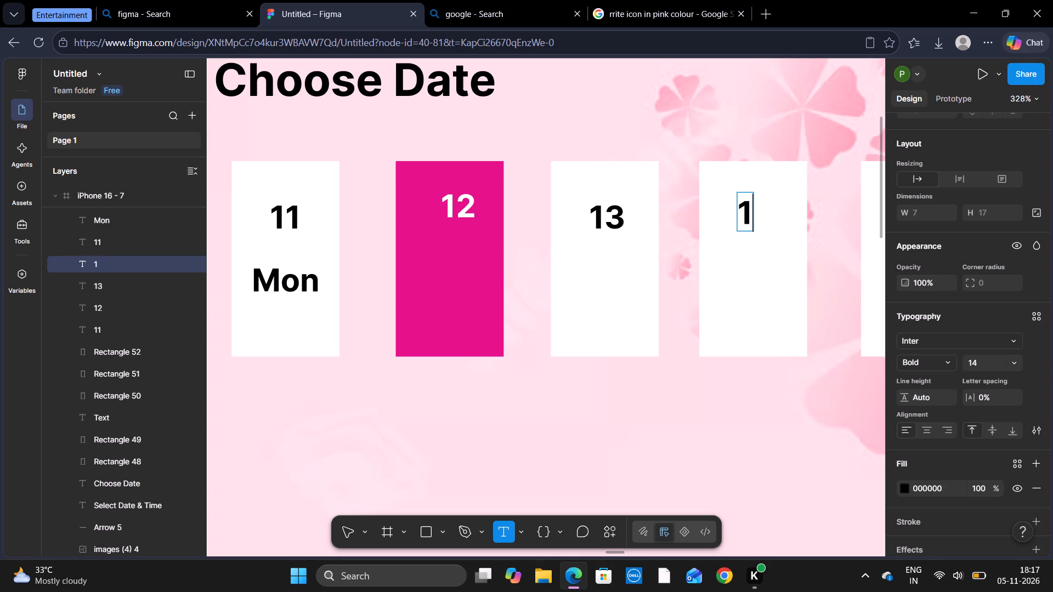
pyautogui.press('4')
pyautogui.hscroll(-2, 765, 210)
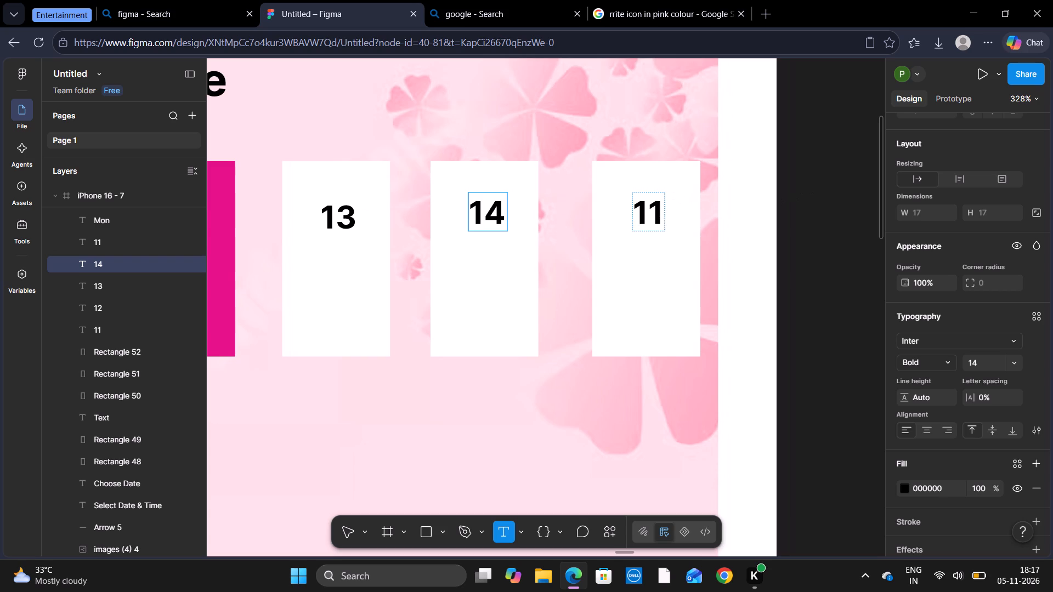
pyautogui.click(657, 220)
pyautogui.press('BackSpace')
pyautogui.press('5')
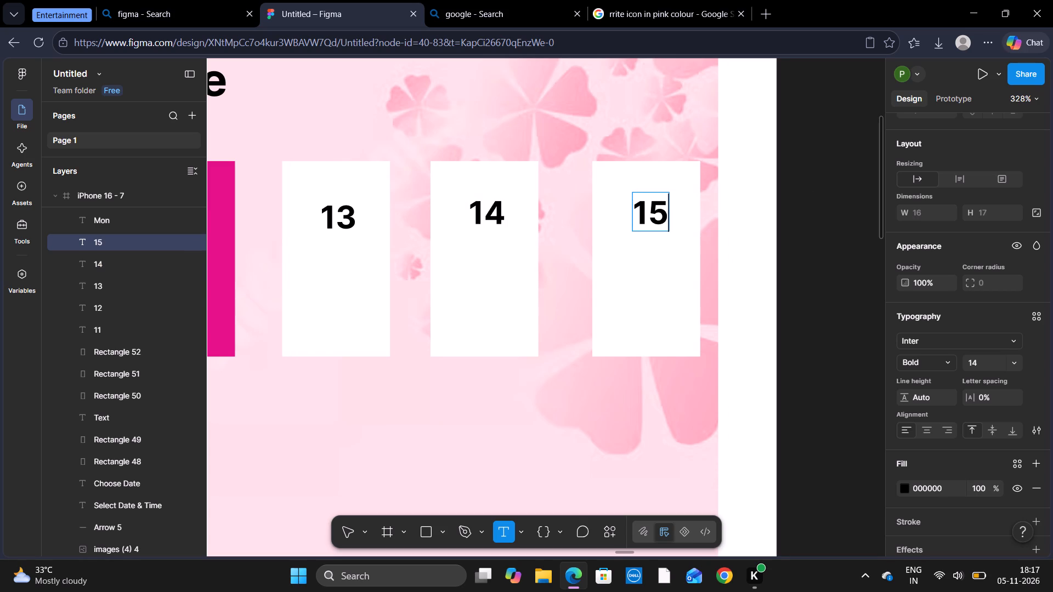
pyautogui.hscroll(1, 303, 236)
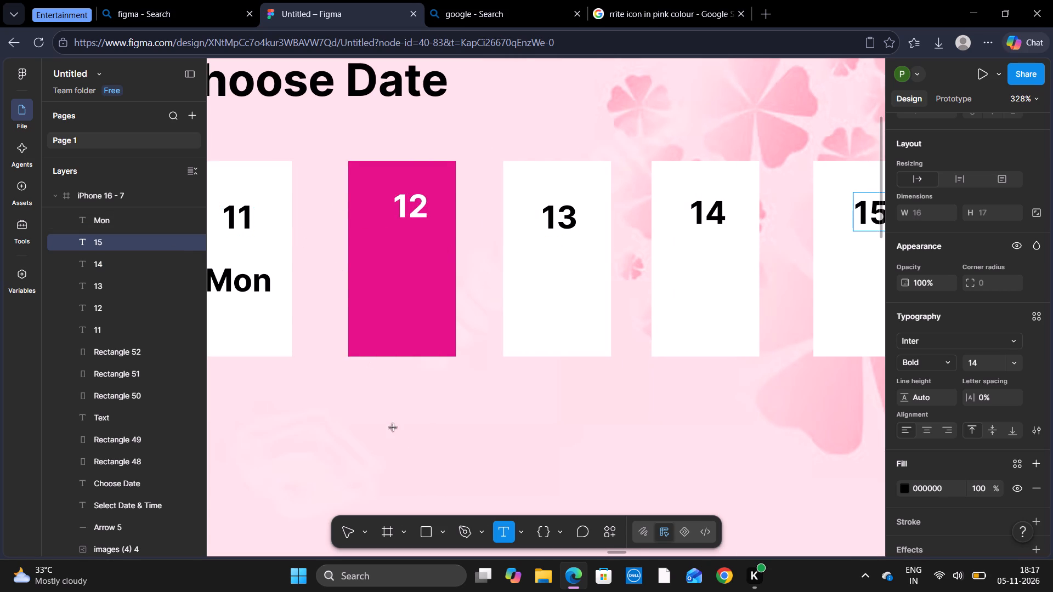
pyautogui.click(471, 440)
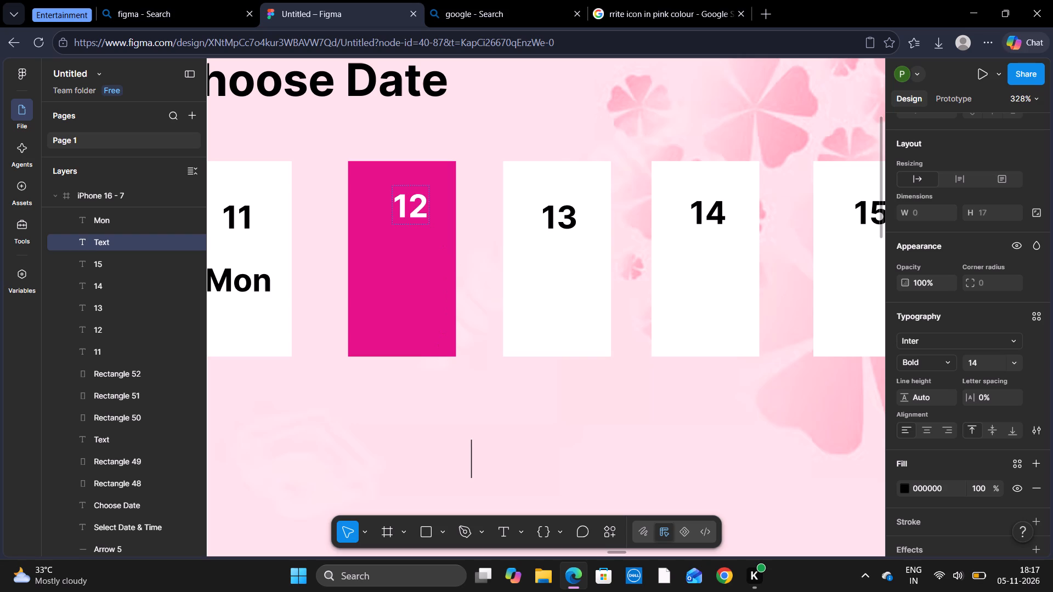
pyautogui.click(410, 203)
pyautogui.click(510, 350)
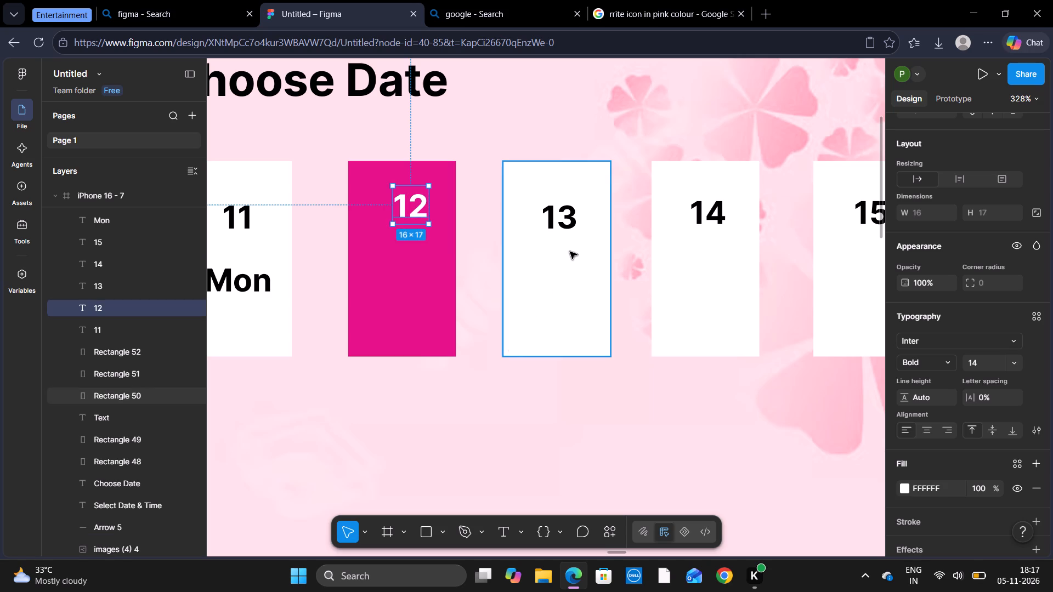
# Center the "13" label on its card level with "12", and raise the "11" label to the same line, keeping its 14 × 17 size.
pyautogui.click(571, 232)
pyautogui.moveTo(565, 221); pyautogui.dragTo(561, 209)
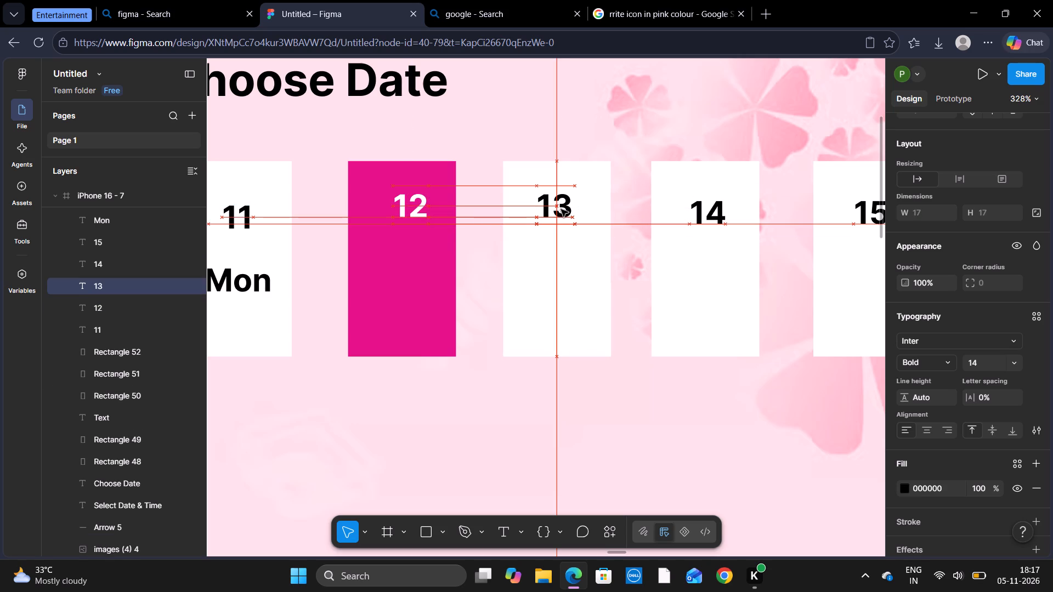
pyautogui.moveTo(561, 209); pyautogui.dragTo(562, 209)
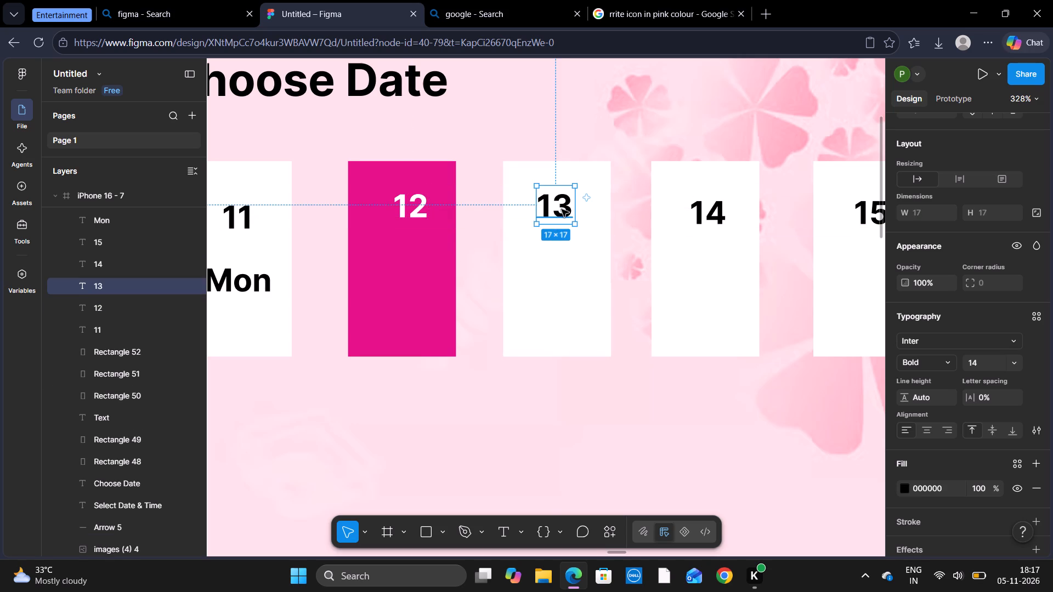
pyautogui.hscroll(1, 562, 209)
pyautogui.click(308, 206)
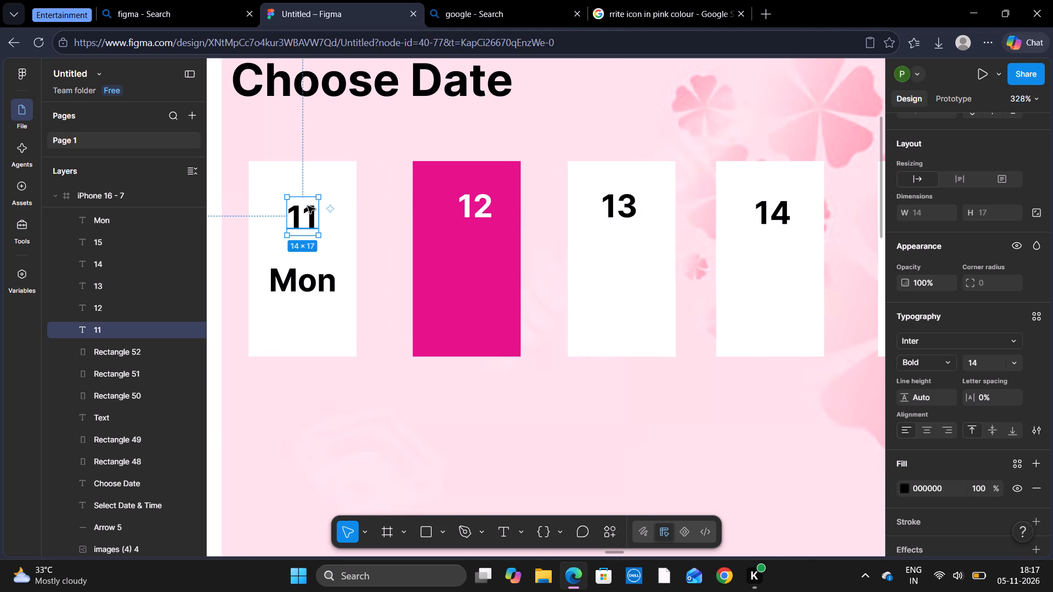
pyautogui.moveTo(308, 206); pyautogui.dragTo(308, 200)
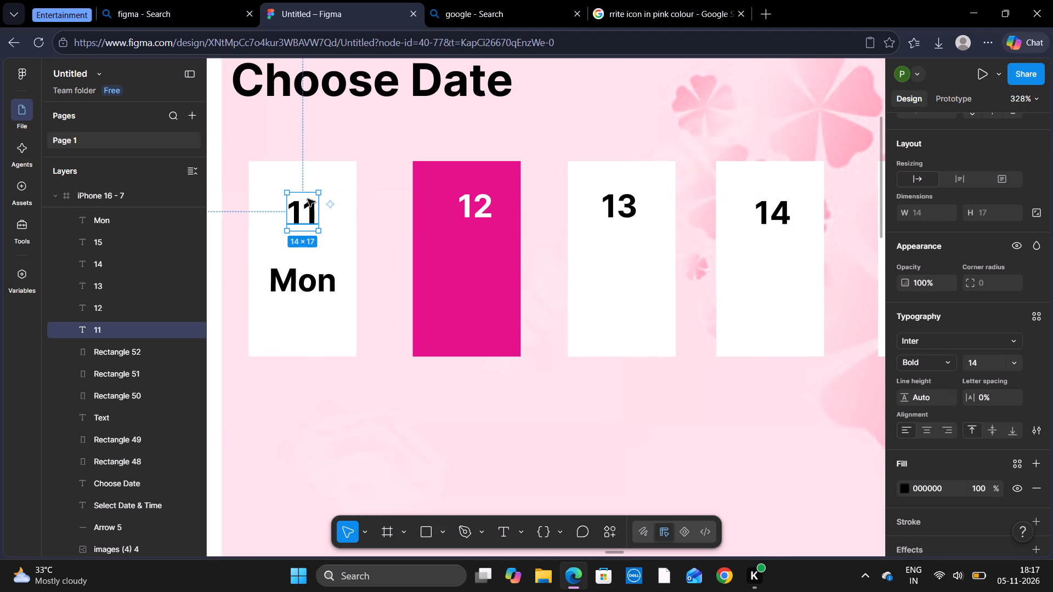
pyautogui.click(307, 196)
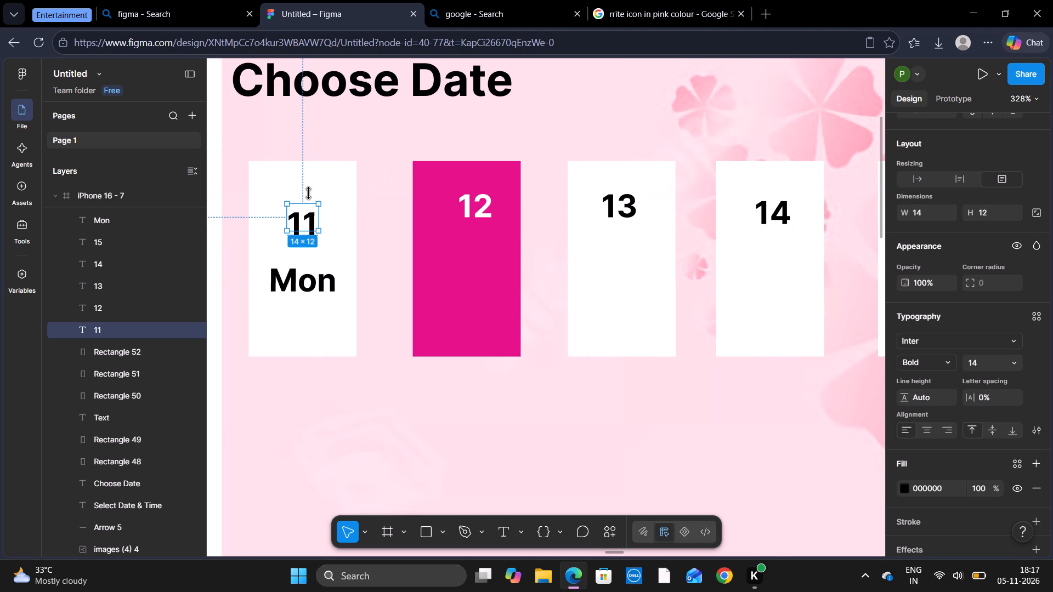
pyautogui.moveTo(310, 204); pyautogui.dragTo(305, 199)
# Center the "14" and "15" labels horizontally on their date cards, level with the "12" and "13" labels.
pyautogui.hscroll(-1, 601, 245)
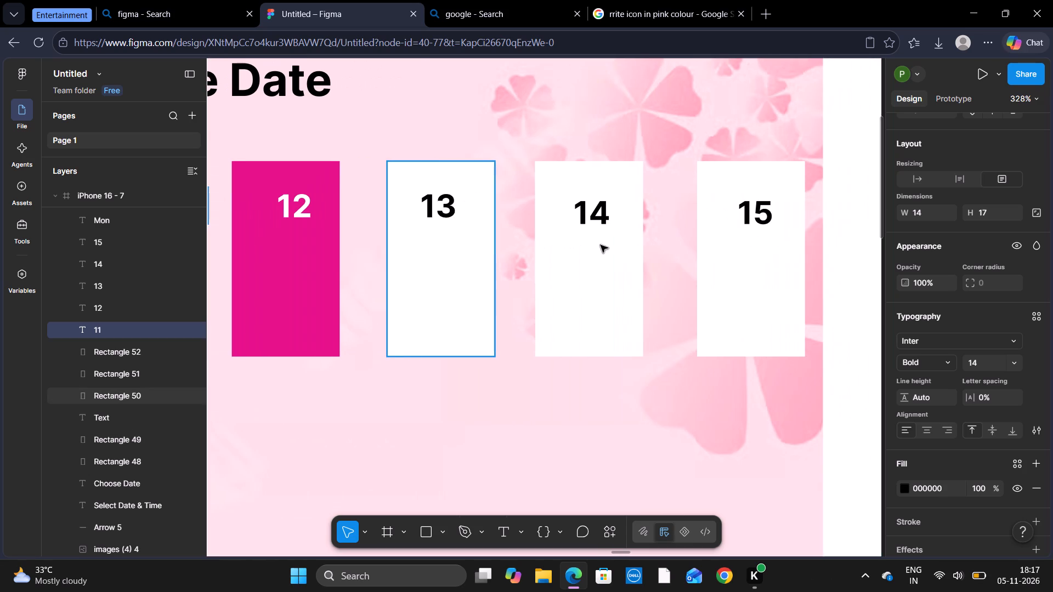
pyautogui.hscroll(-1, 601, 245)
pyautogui.click(596, 219)
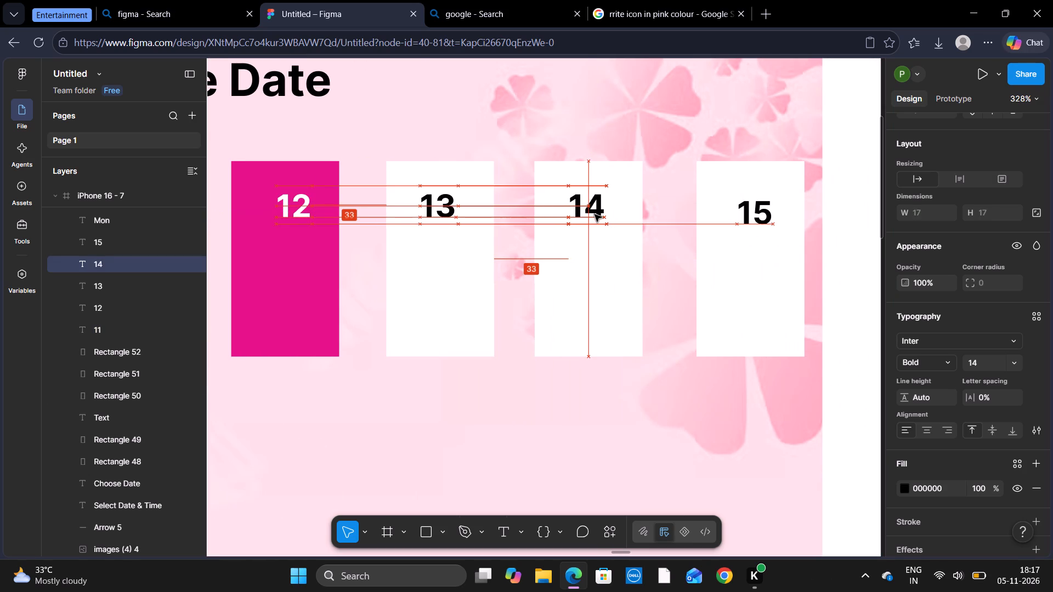
pyautogui.moveTo(768, 220); pyautogui.dragTo(766, 214)
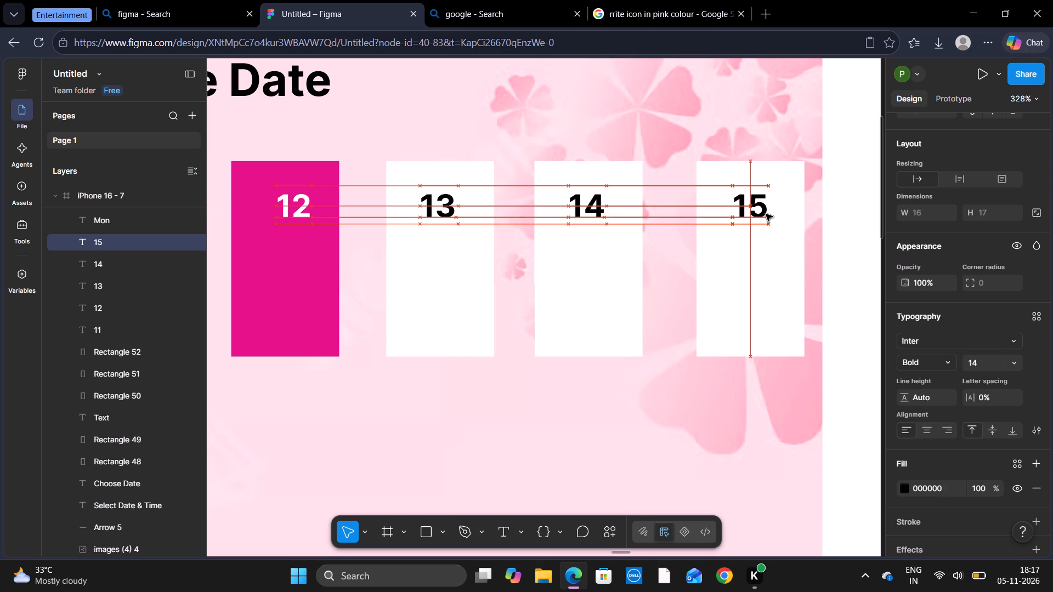
pyautogui.moveTo(766, 214); pyautogui.dragTo(765, 211)
pyautogui.click(786, 415)
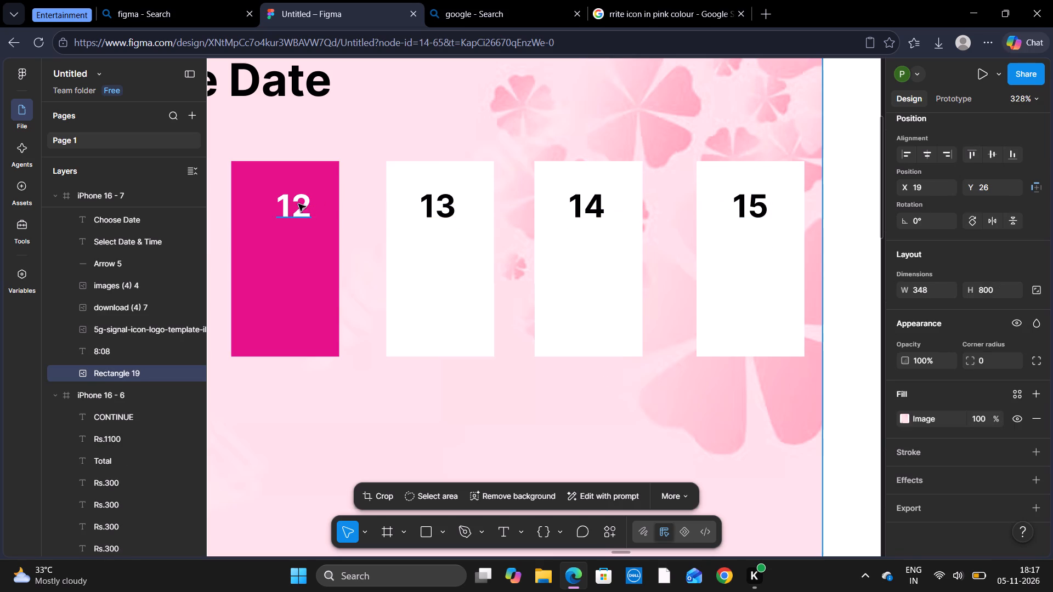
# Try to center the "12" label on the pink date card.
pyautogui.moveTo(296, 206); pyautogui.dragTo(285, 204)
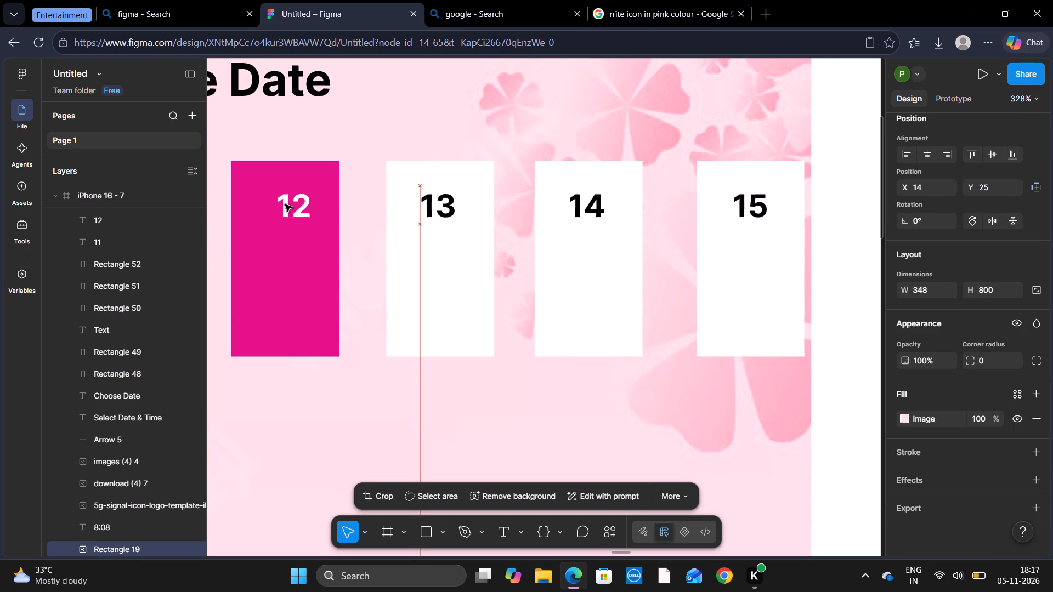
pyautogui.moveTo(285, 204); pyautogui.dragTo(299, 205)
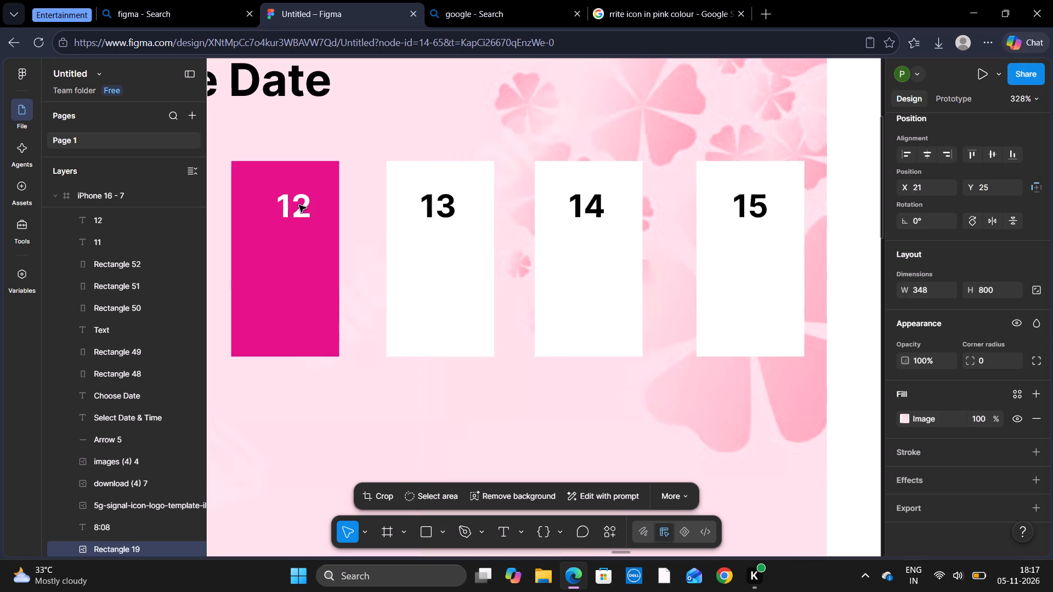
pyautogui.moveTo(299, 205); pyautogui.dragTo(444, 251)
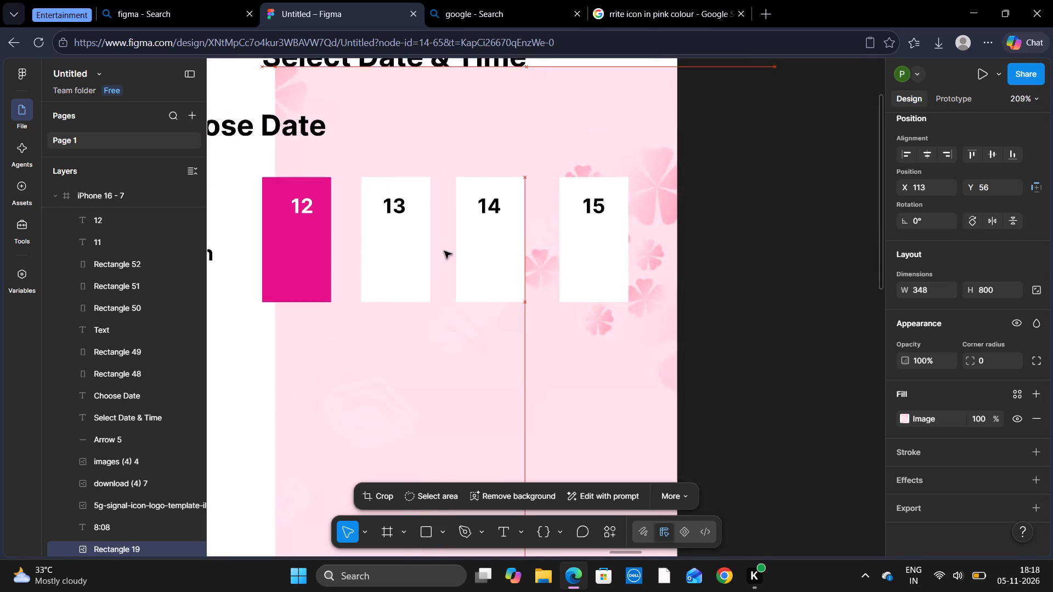
# Move the floral background image back into the "Select Date & Time" screen at about X 19, Y 19.
pyautogui.moveTo(444, 251); pyautogui.dragTo(366, 257)
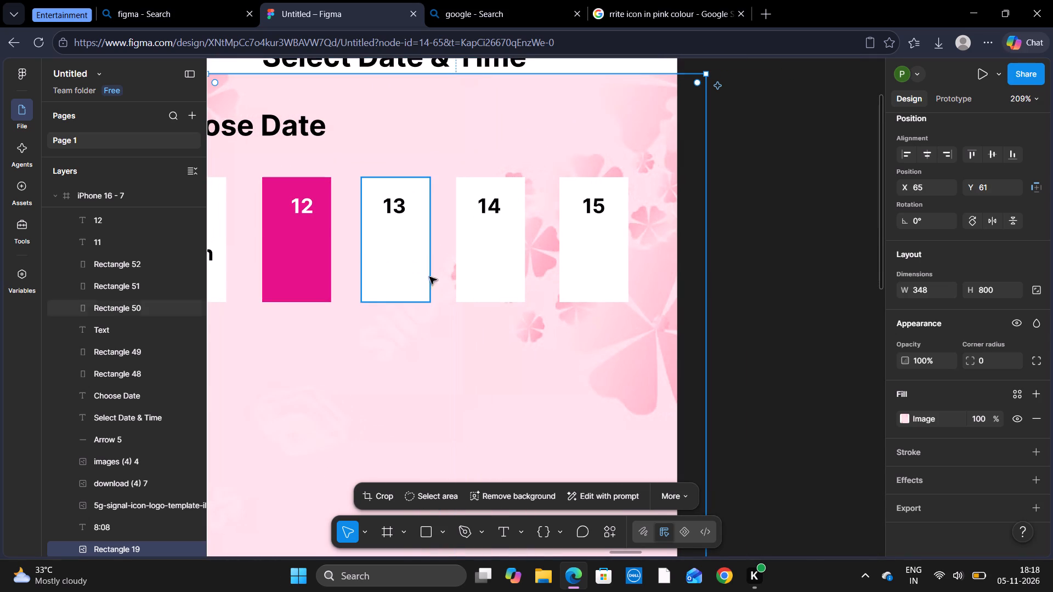
pyautogui.scroll(-1, 520, 347)
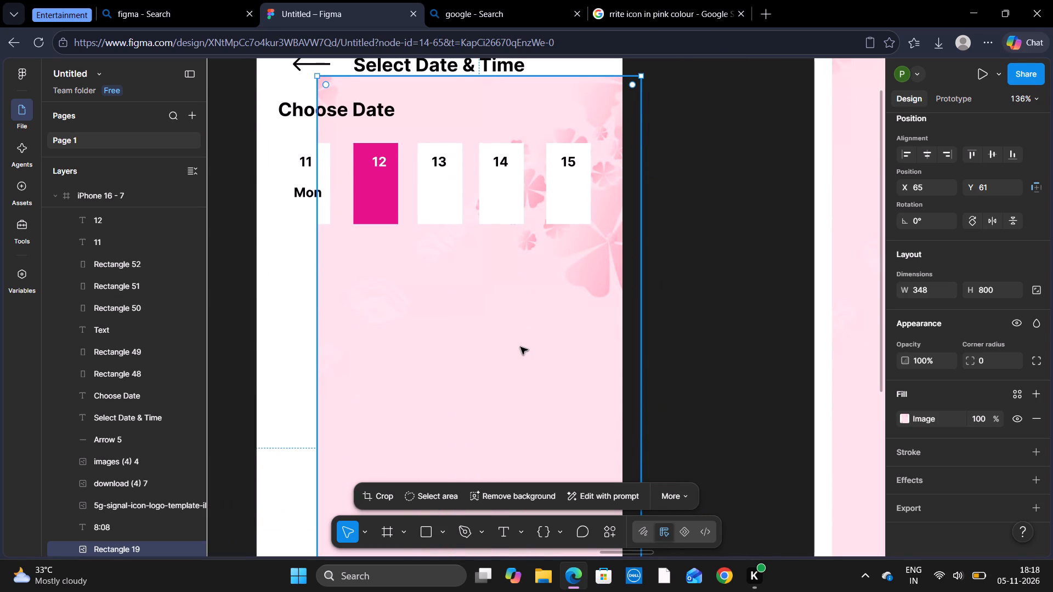
pyautogui.moveTo(520, 347); pyautogui.dragTo(501, 332)
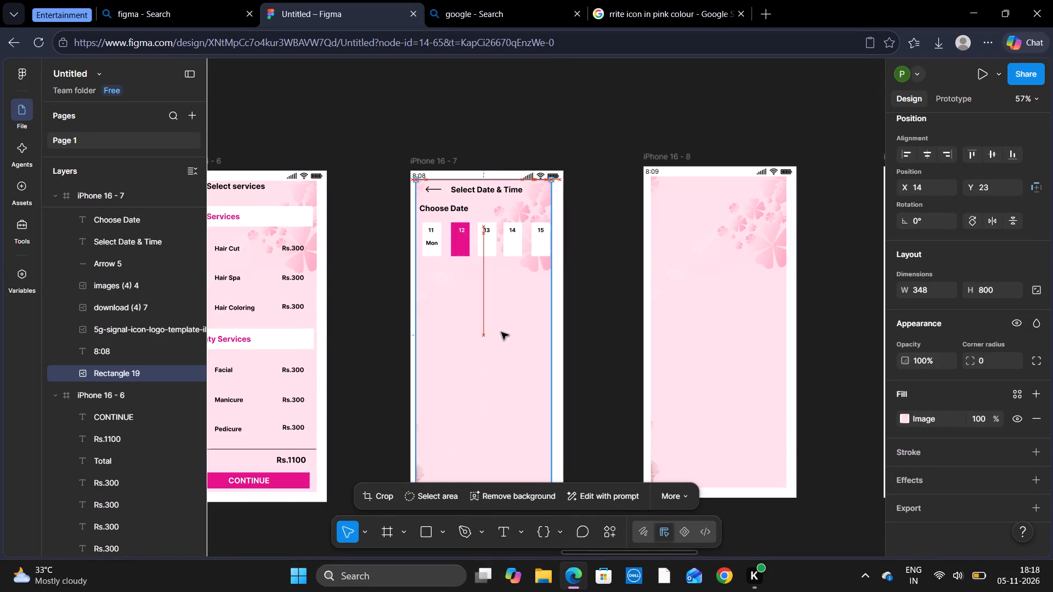
pyautogui.moveTo(501, 332); pyautogui.dragTo(502, 331)
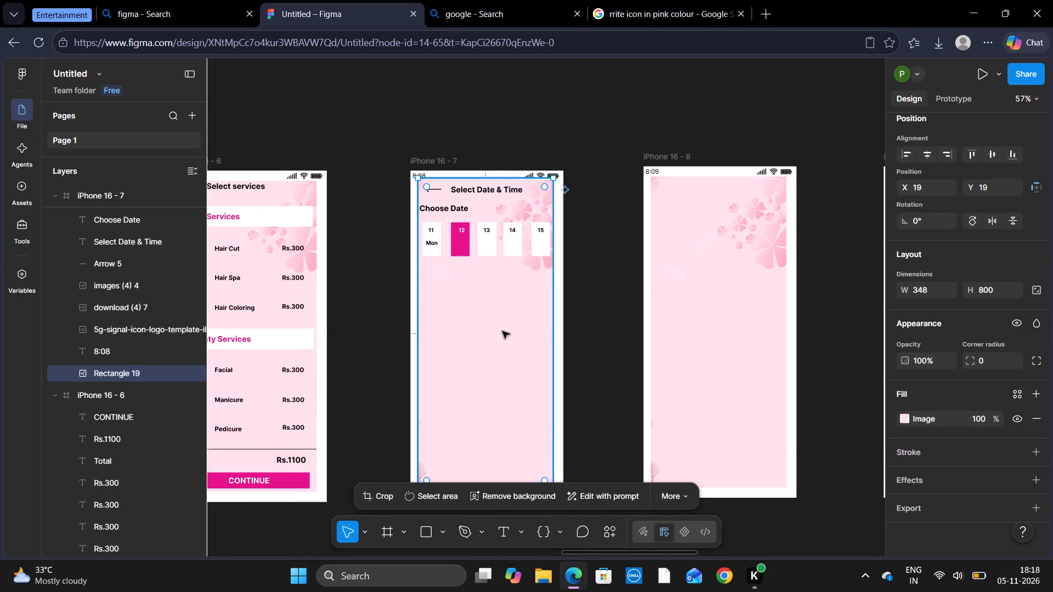
# Lower the floral background image on the "Select Date & Time" screen slightly to X 19, Y 23.
pyautogui.click(502, 331)
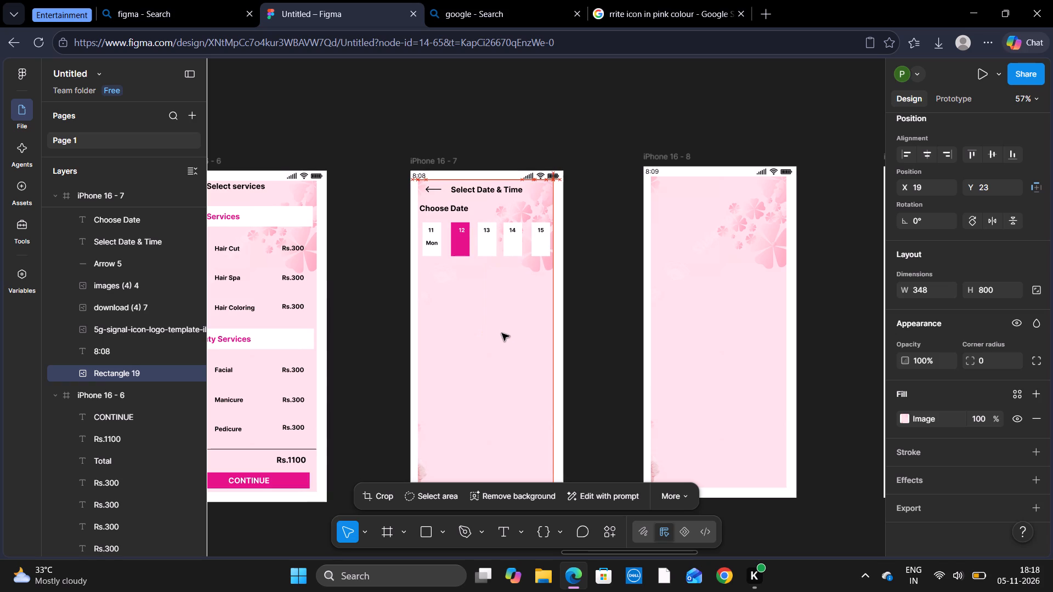
pyautogui.click(621, 328)
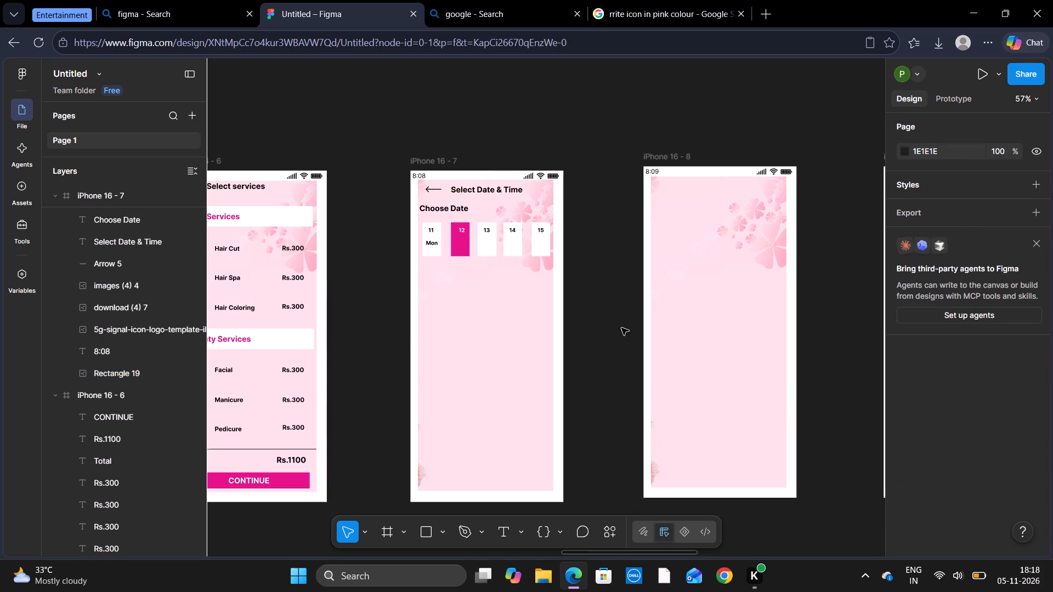
# Add a "Tue" label under "12" on the pink date card, centered at about X 115, Y 177, level with "Mon".
pyautogui.hscroll(-1, 621, 328)
pyautogui.hscroll(2, 621, 328)
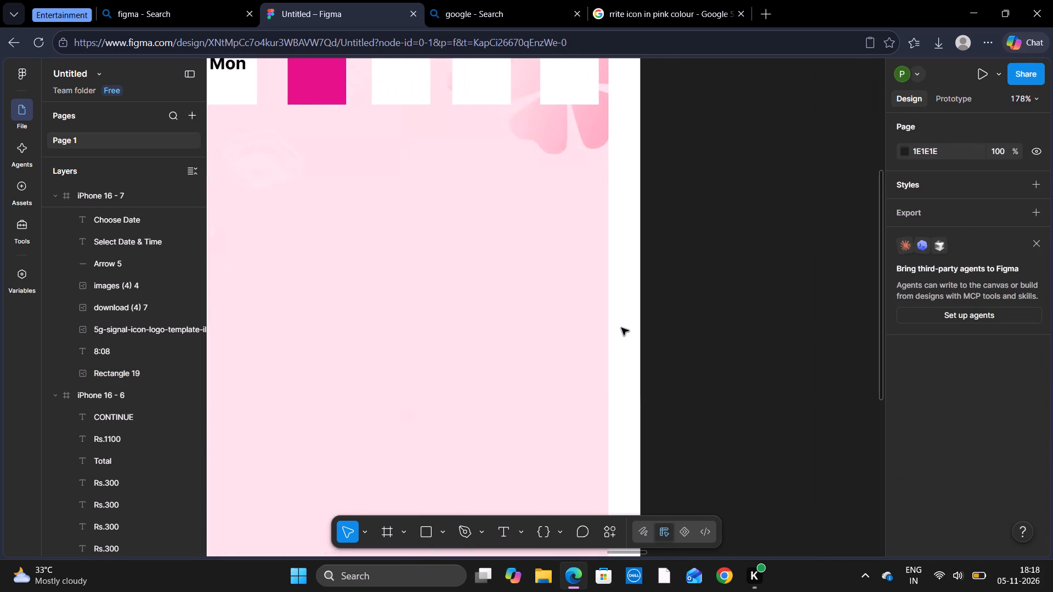
pyautogui.scroll(1, 621, 328)
pyautogui.hscroll(1, 621, 328)
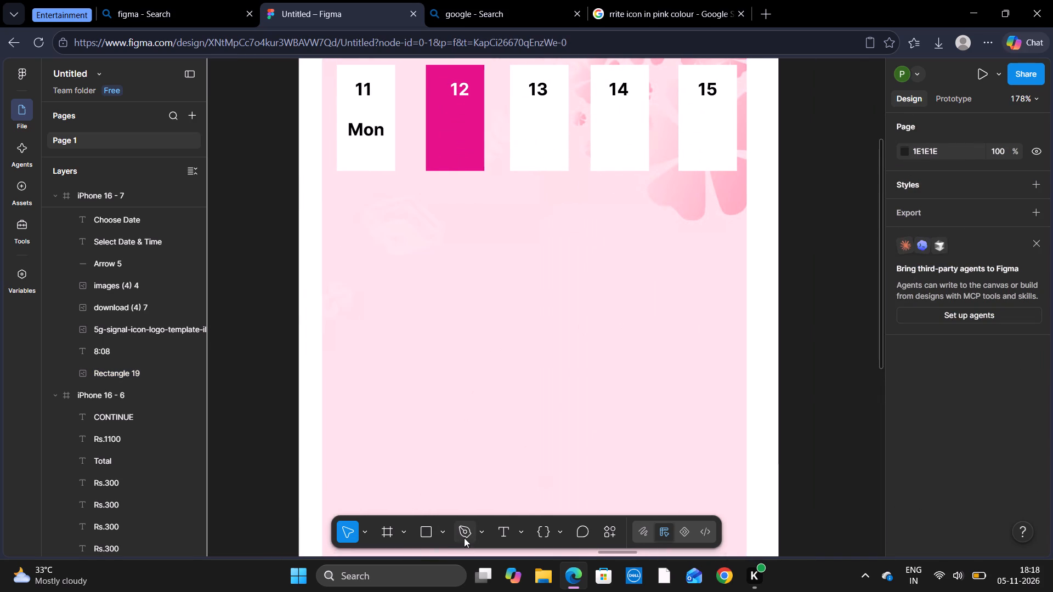
pyautogui.click(499, 535)
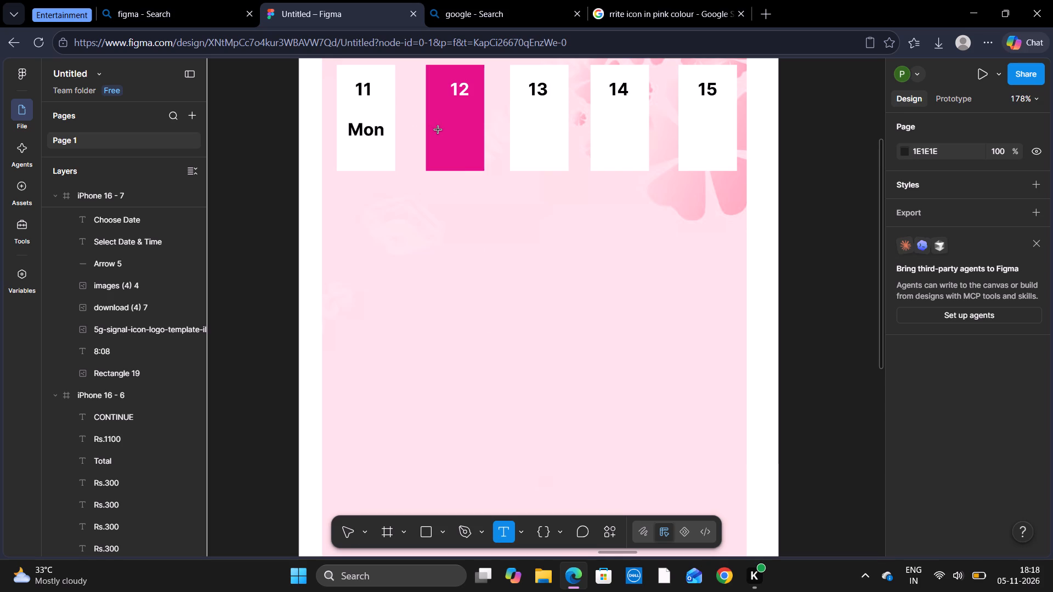
pyautogui.click(437, 133)
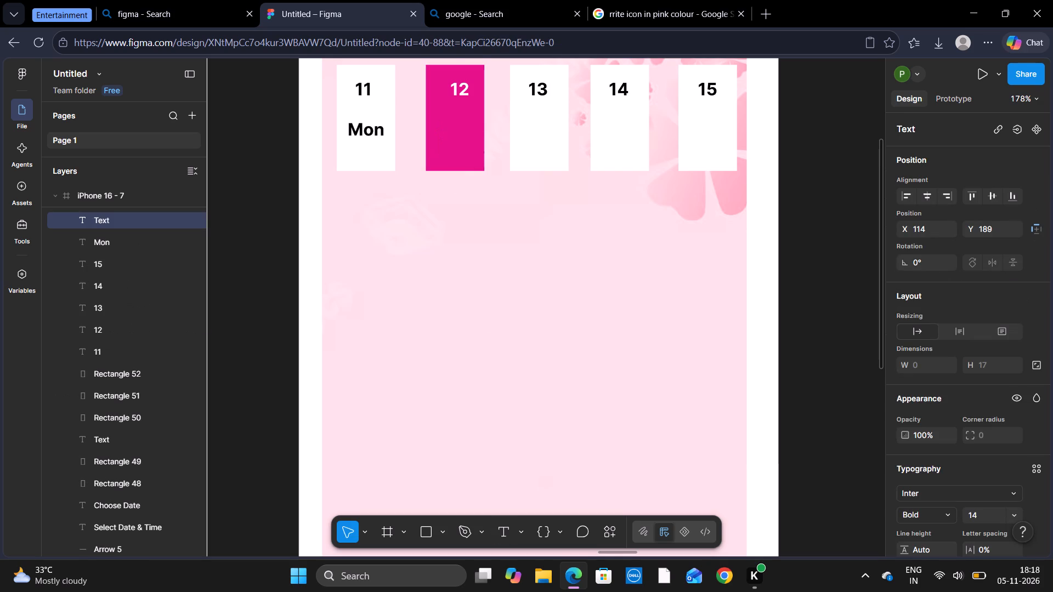
pyautogui.hotkey('shift', 't')
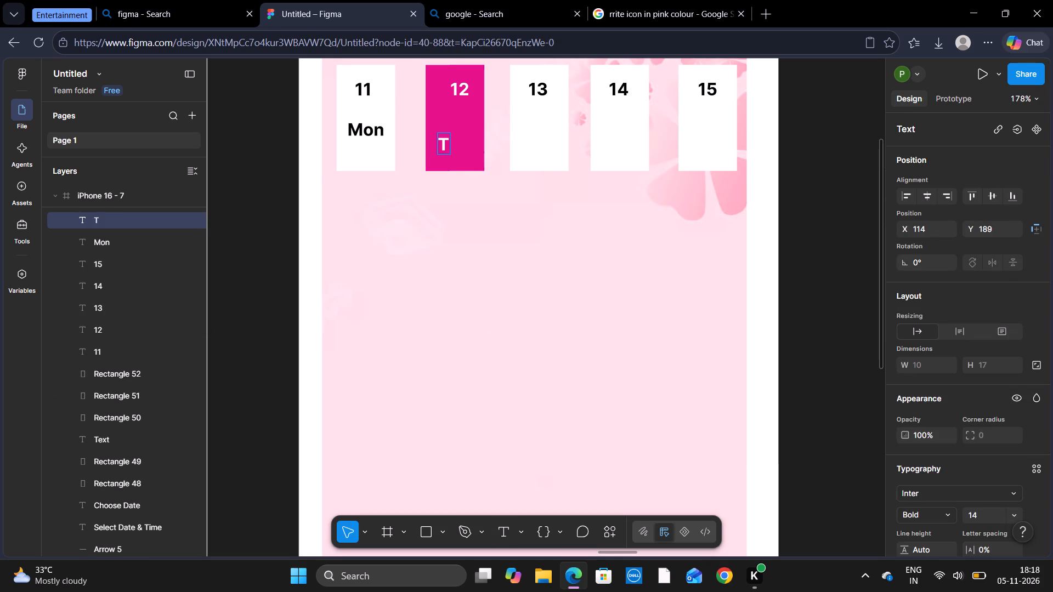
pyautogui.press('u')
pyautogui.press('e')
pyautogui.moveTo(474, 162); pyautogui.dragTo(458, 144)
pyautogui.moveTo(458, 144); pyautogui.dragTo(459, 130)
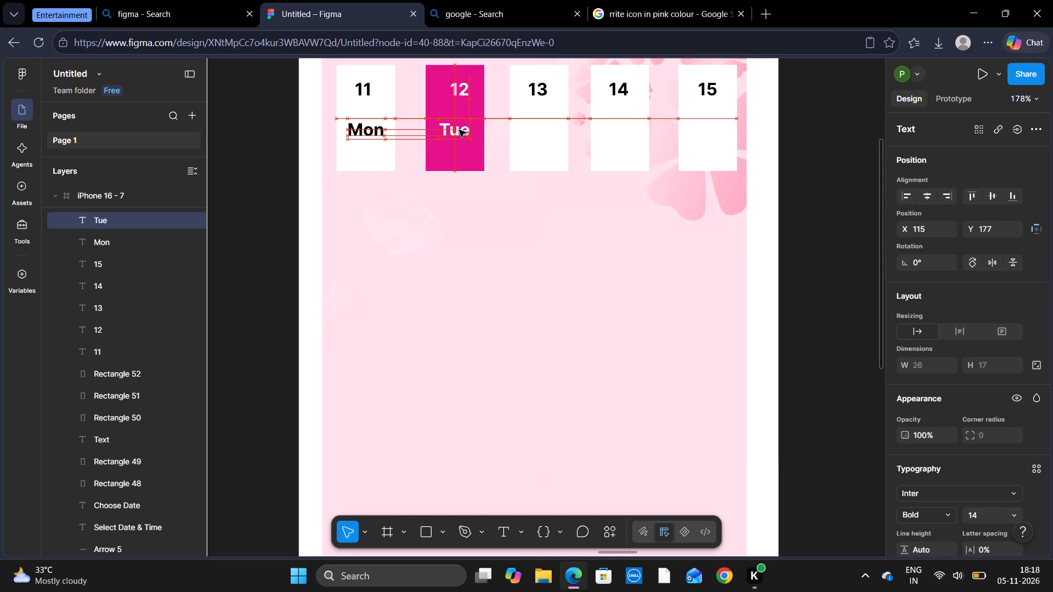
pyautogui.moveTo(459, 130); pyautogui.dragTo(459, 130)
# Center the "12" label on the pink date card above "Tue", at X 120, Y 144.
pyautogui.click(464, 96)
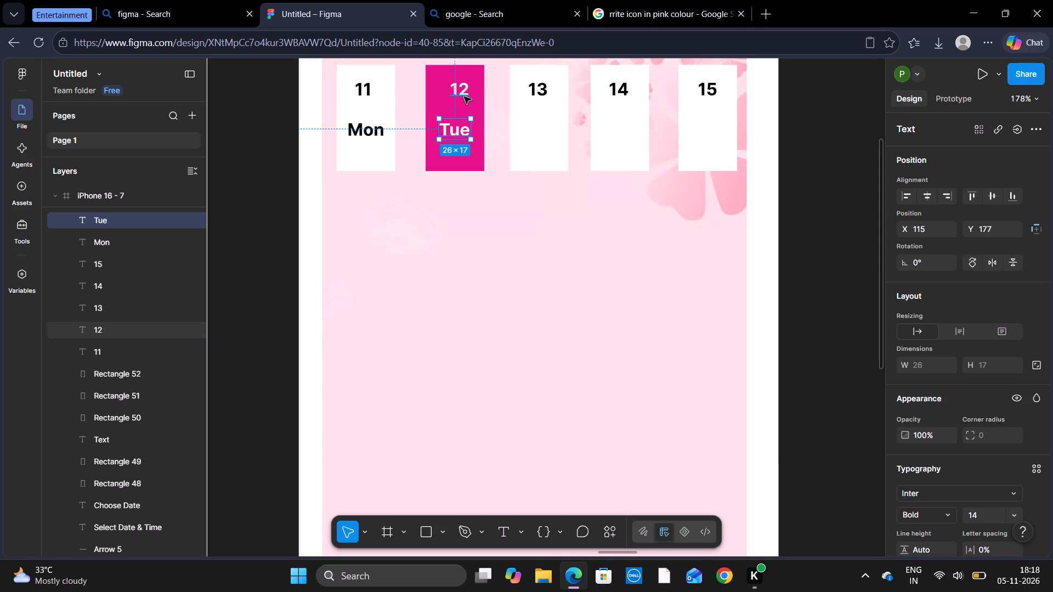
pyautogui.click(462, 91)
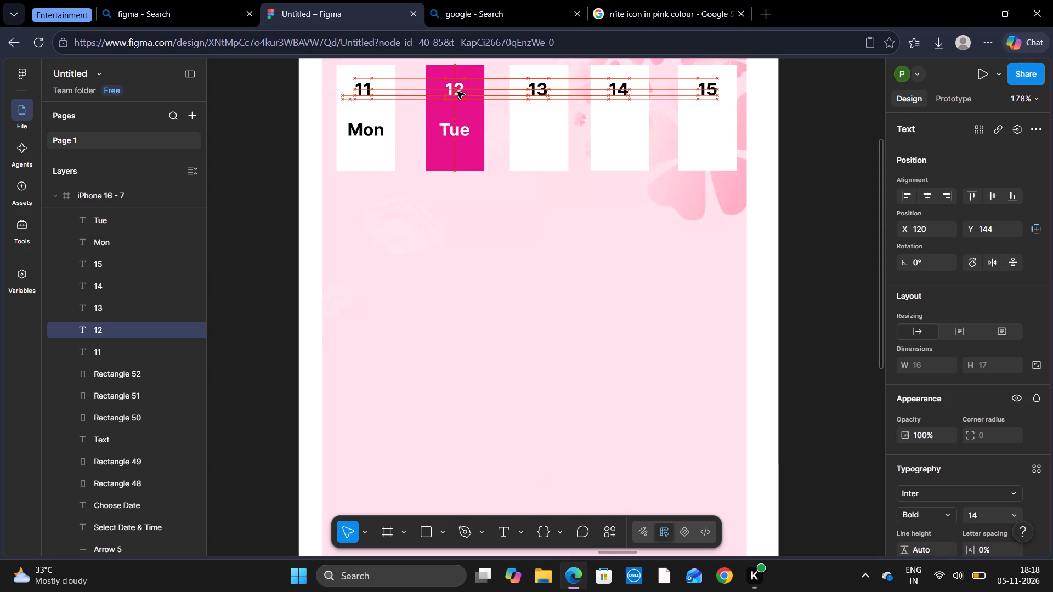
pyautogui.click(458, 92)
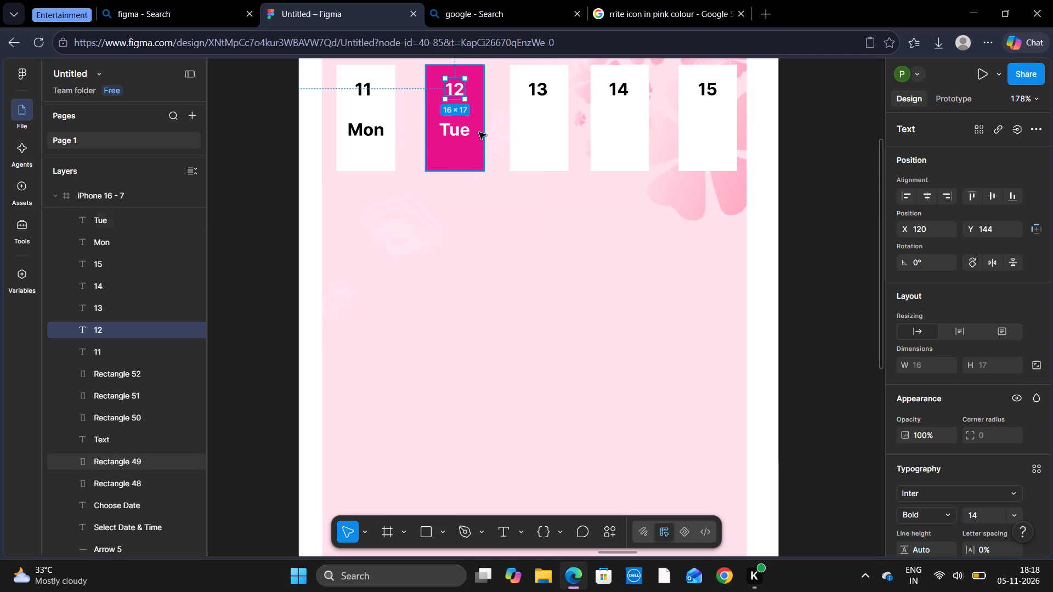
# Copy the "Mon" label onto the 13, 14 and 15 date cards, centered under the numbers and level with the original at Y 177.
pyautogui.click(376, 134)
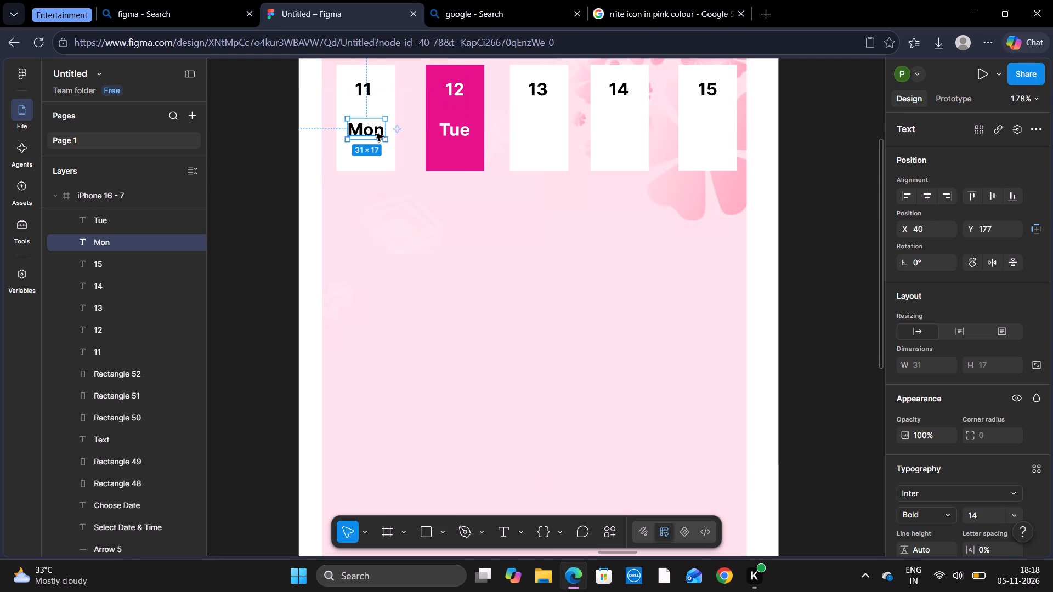
pyautogui.hotkey('ctrl', 'c')
pyautogui.hotkey('ctrl', 'v')
pyautogui.click(376, 134)
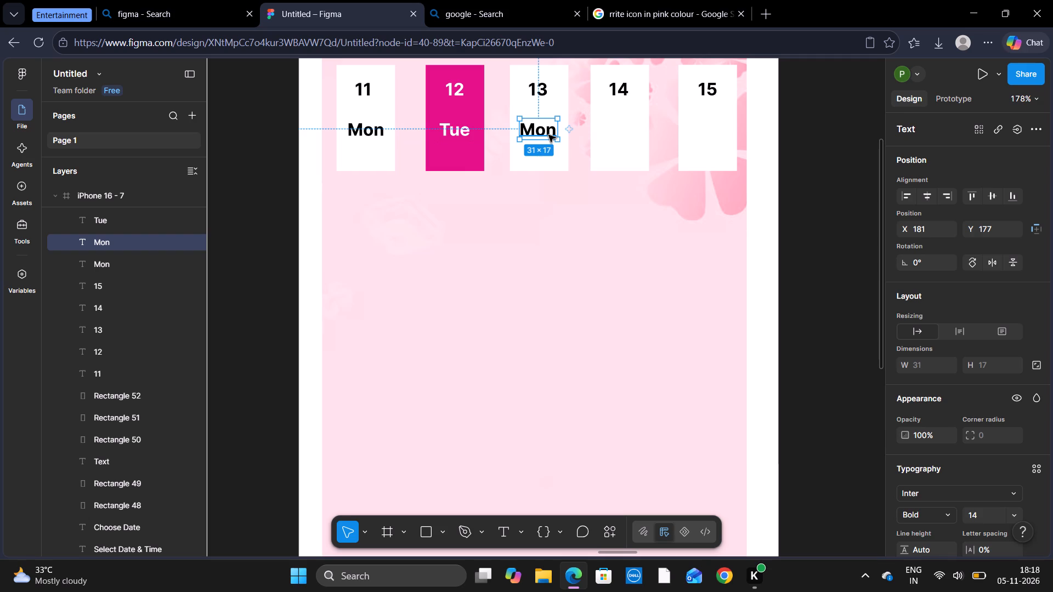
pyautogui.click(548, 135)
pyautogui.hotkey('ctrl', 'v')
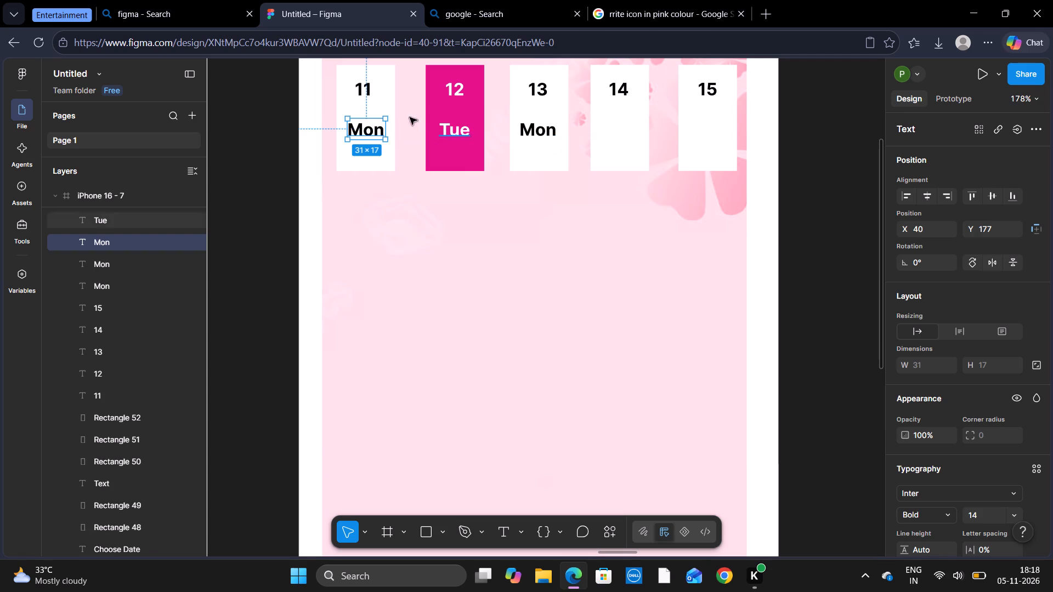
pyautogui.moveTo(375, 132); pyautogui.dragTo(633, 136)
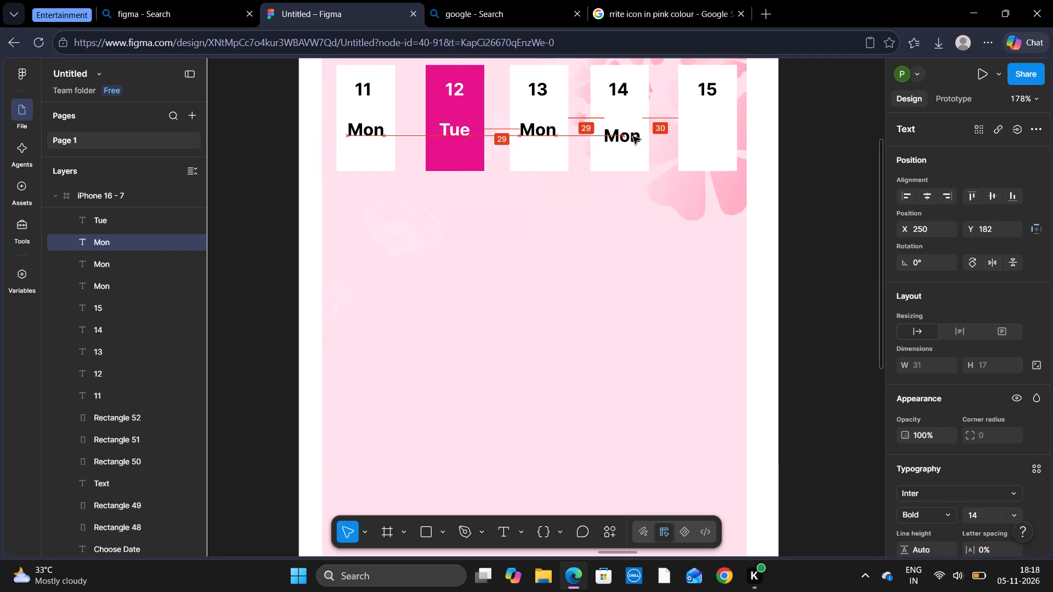
pyautogui.moveTo(633, 136); pyautogui.dragTo(633, 131)
pyautogui.hotkey('ctrl', 'v')
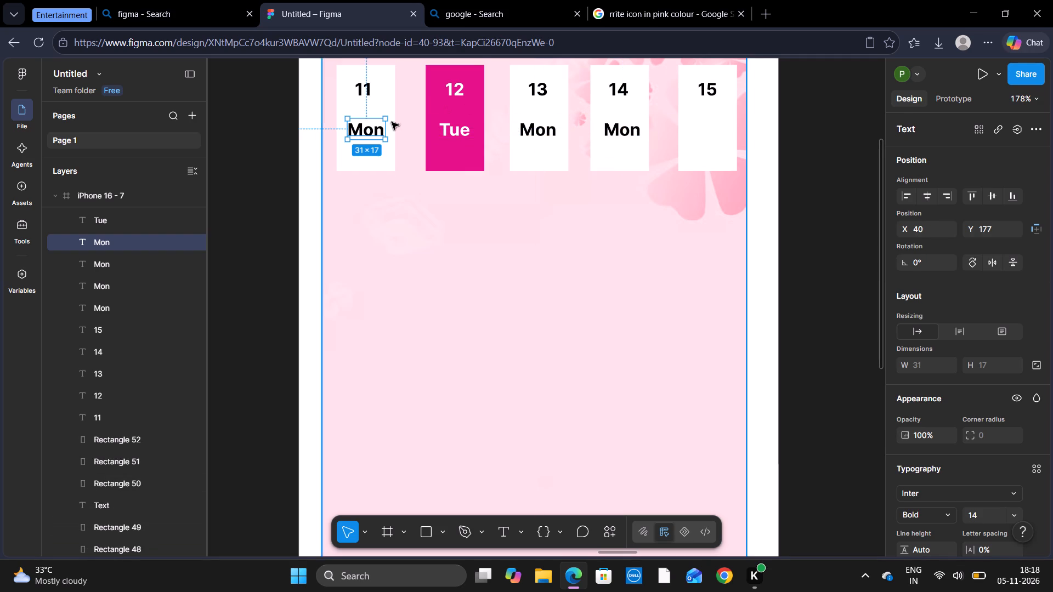
pyautogui.moveTo(361, 133); pyautogui.dragTo(708, 135)
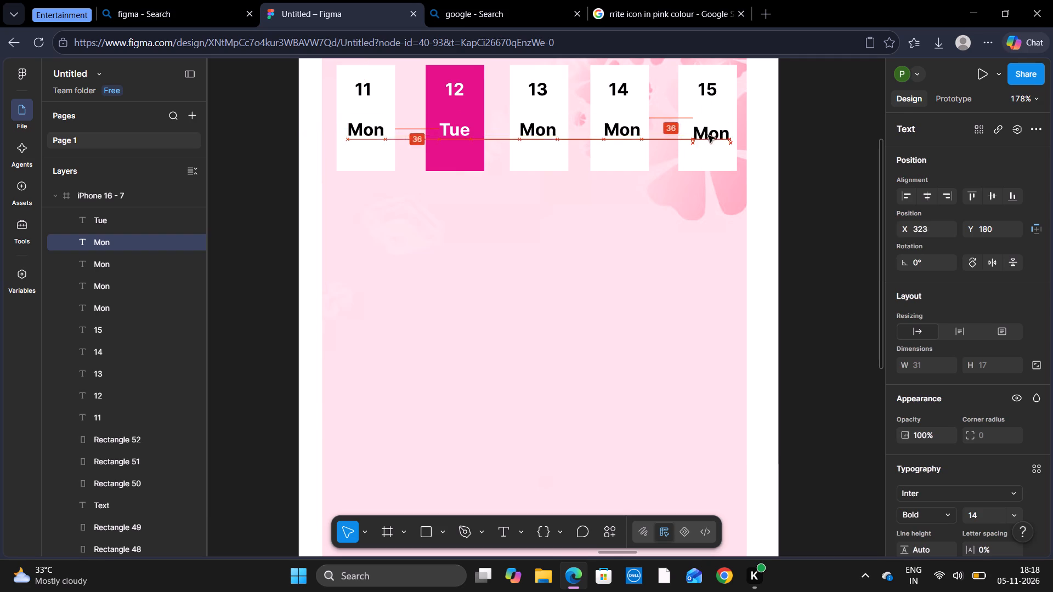
pyautogui.moveTo(708, 135); pyautogui.dragTo(705, 133)
pyautogui.click(833, 184)
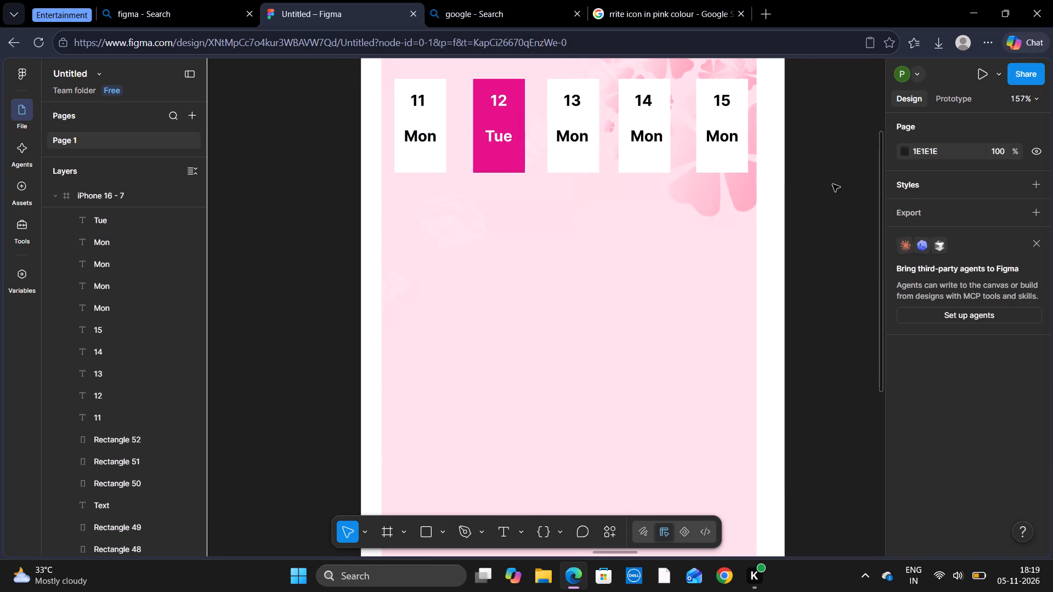
# Change the copied day labels on the 13 and 14 date cards to "Wed" and "Thu".
pyautogui.click(499, 528)
pyautogui.click(586, 138)
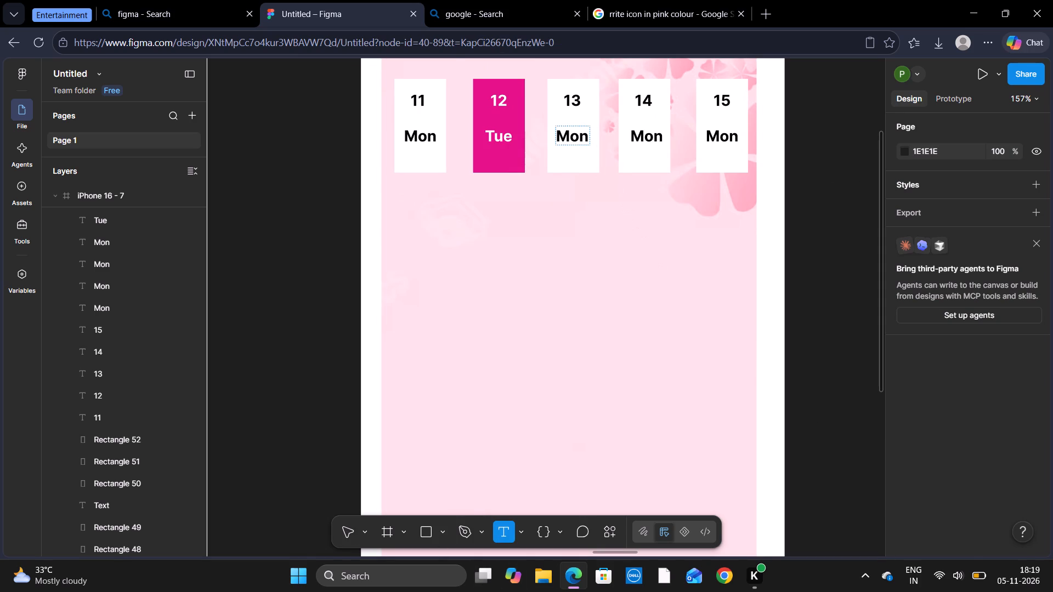
pyautogui.press('BackSpace')
pyautogui.press('BackSpace')
pyautogui.press('BackSpace')
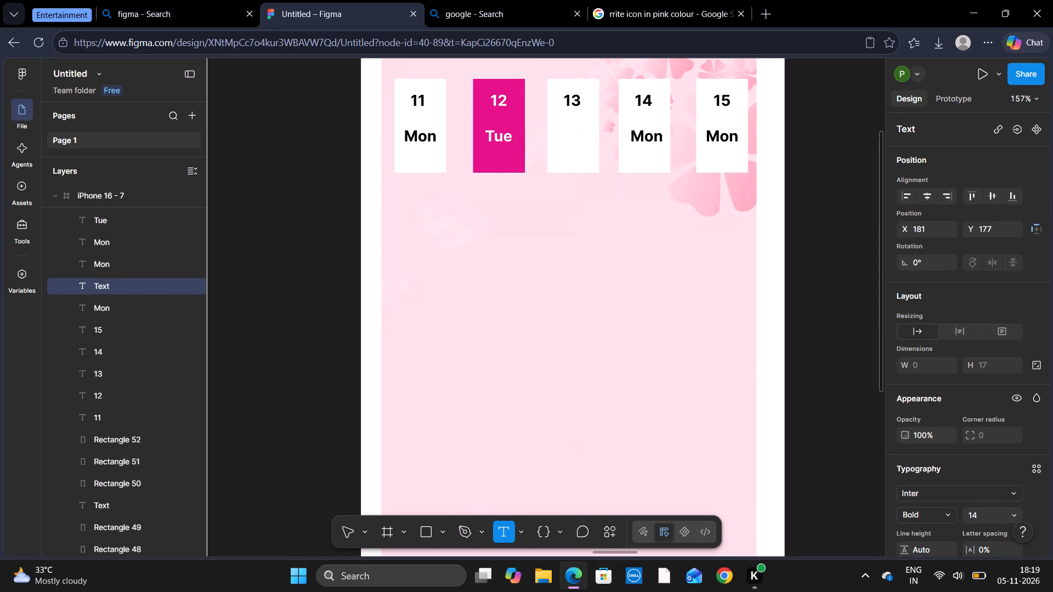
pyautogui.write('Wed')
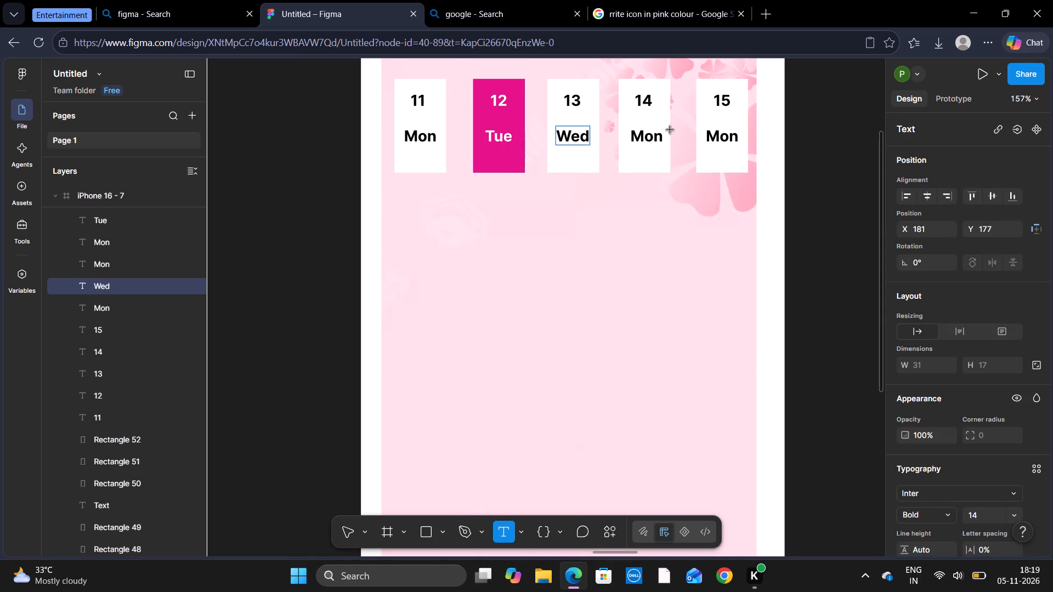
pyautogui.click(662, 135)
pyautogui.press('BackSpace')
pyautogui.press('BackSpace')
pyautogui.press('BackSpace')
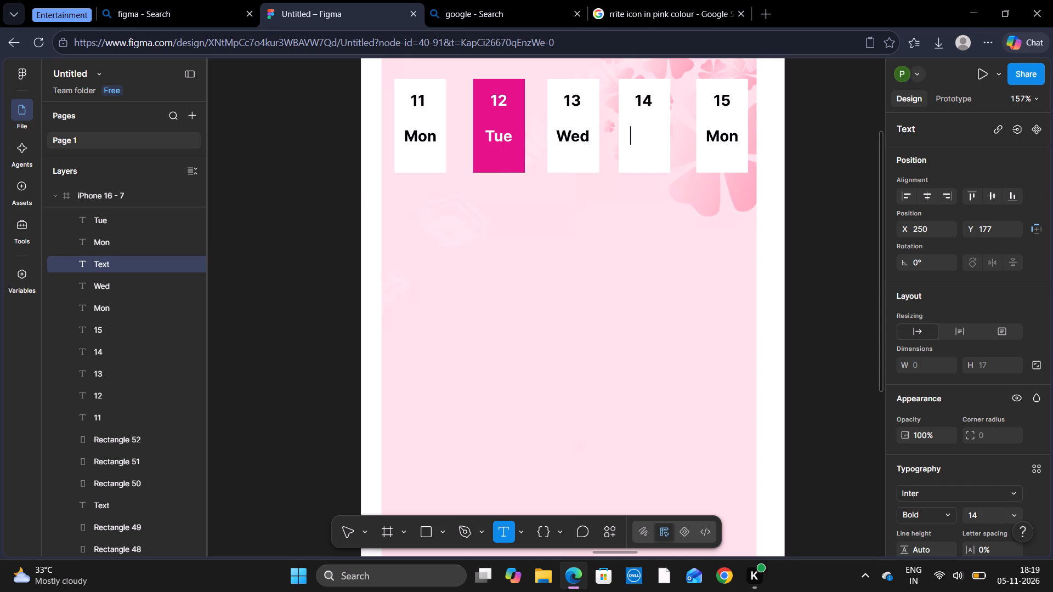
pyautogui.write('Thu')
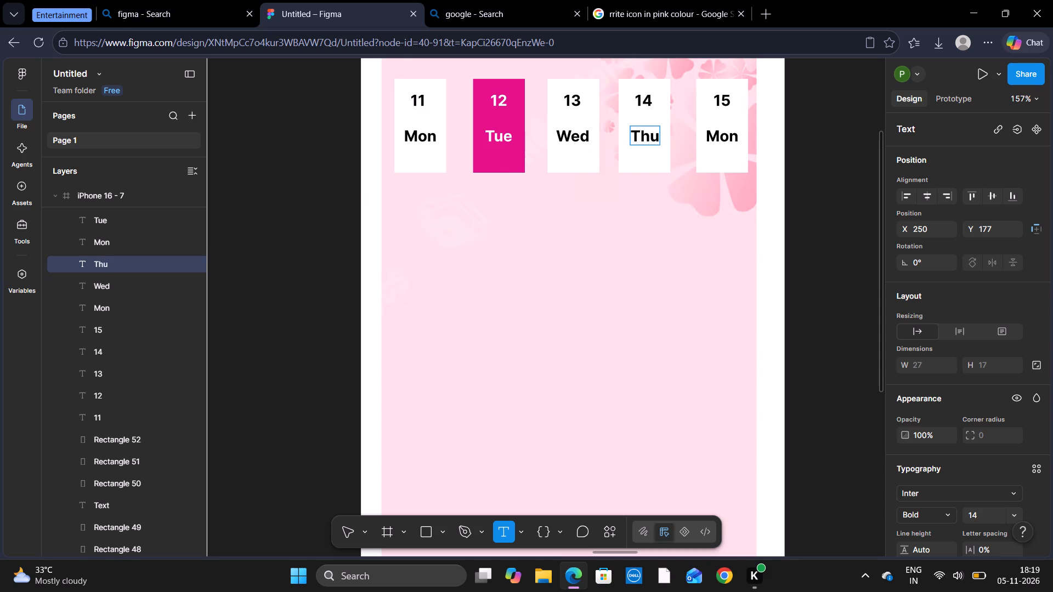
# Change the copied day label on the 15 date card to "Fri".
pyautogui.click(740, 137)
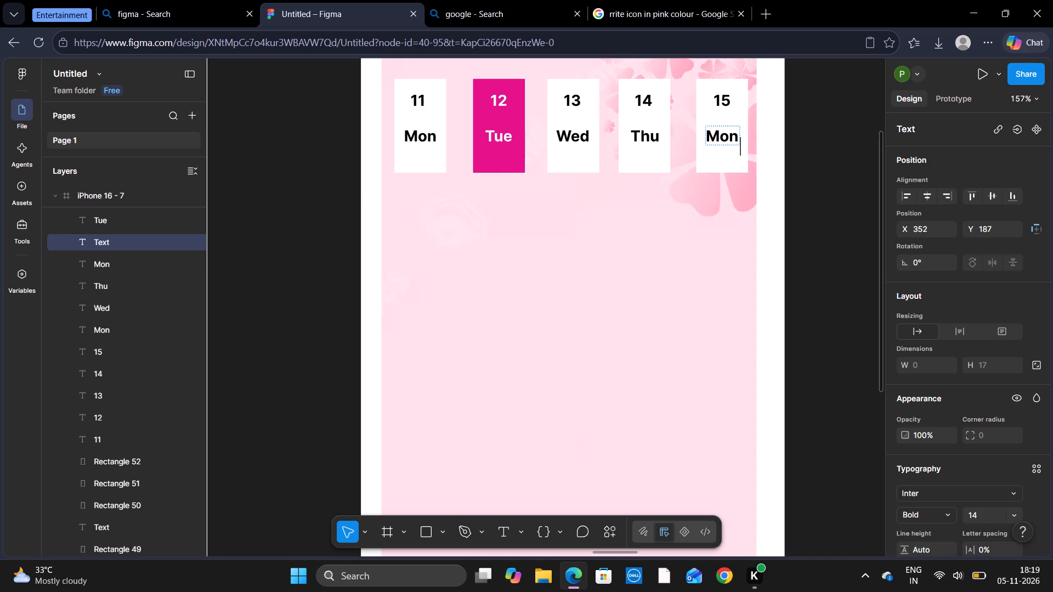
pyautogui.click(734, 135)
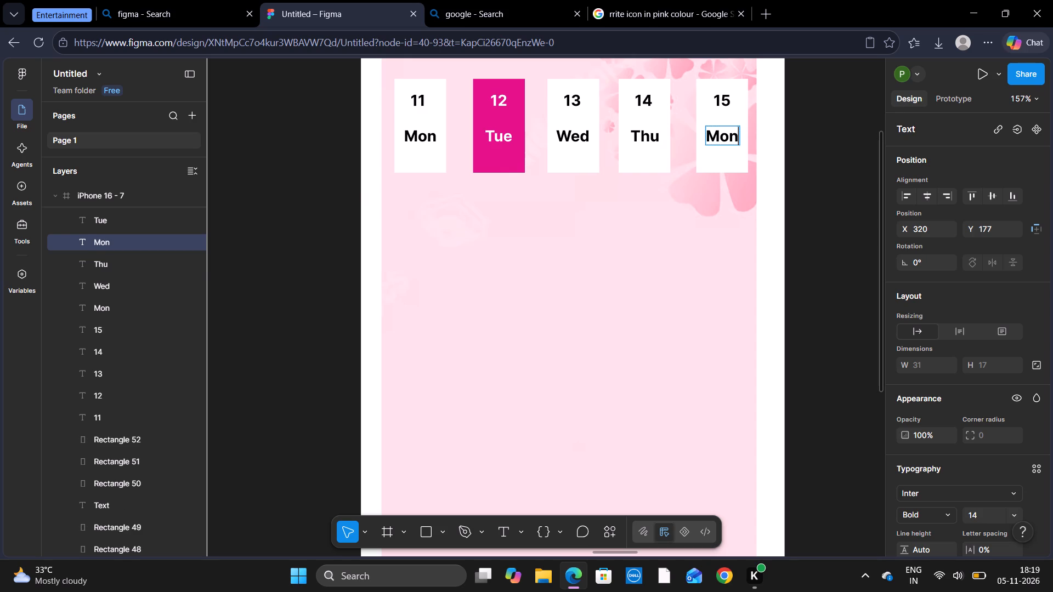
pyautogui.press('BackSpace')
pyautogui.press('BackSpace')
pyautogui.press('BackSpace')
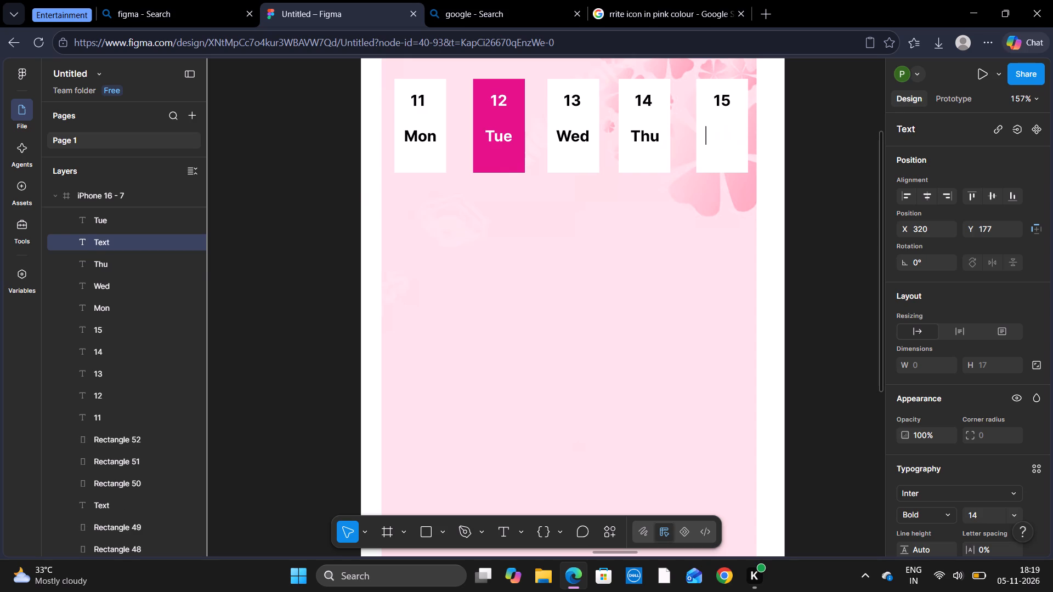
pyautogui.write('Fri')
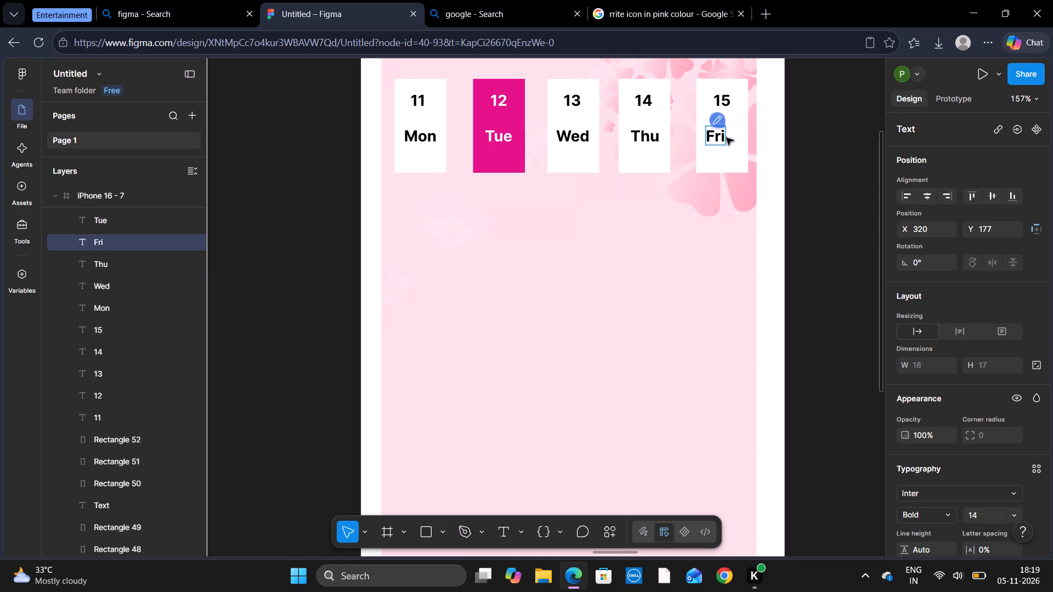
pyautogui.click(871, 210)
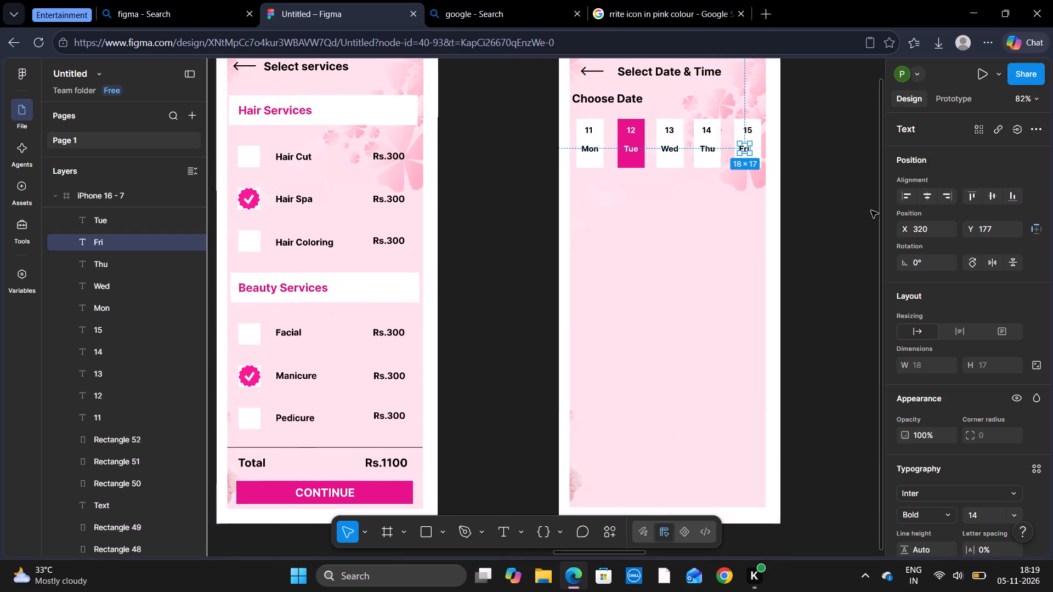
# Center the "Fri" label under "15" on its date card, level with the other day labels.
pyautogui.moveTo(743, 148); pyautogui.dragTo(746, 148)
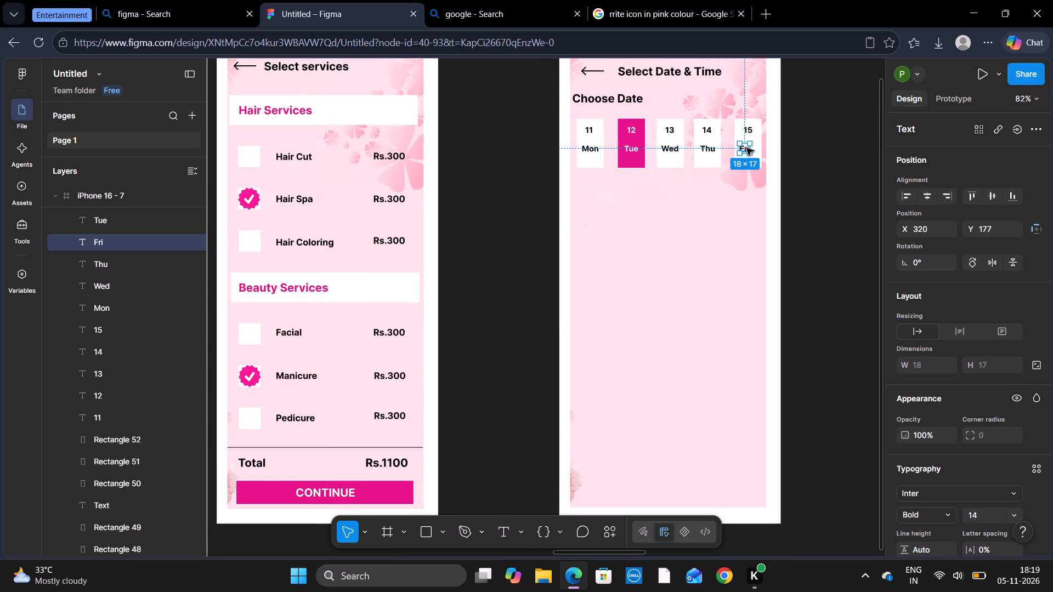
pyautogui.moveTo(746, 148); pyautogui.dragTo(748, 149)
pyautogui.click(748, 149)
pyautogui.click(831, 170)
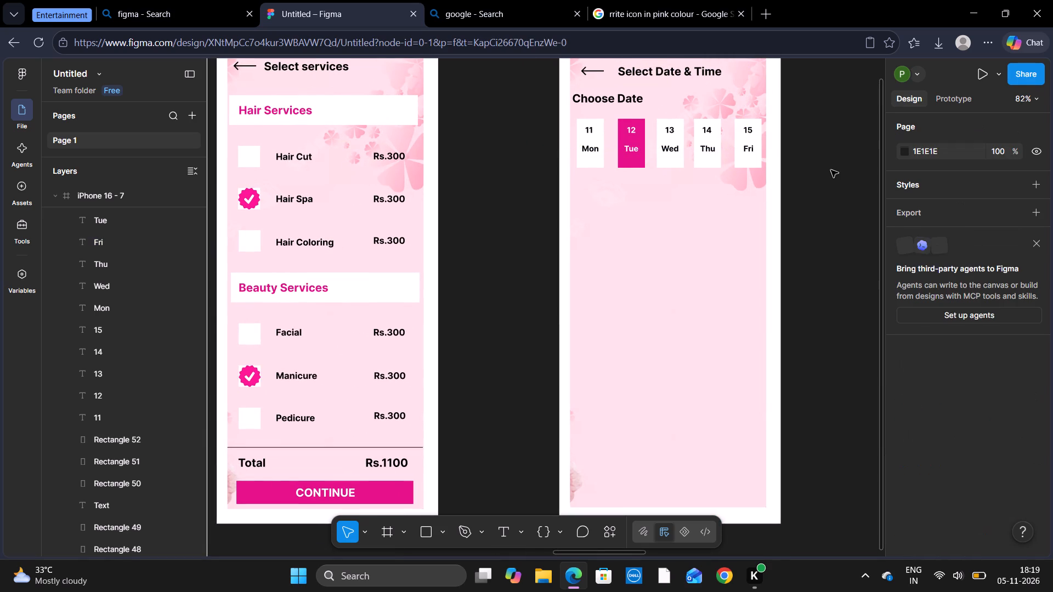
# Save the design file and close the browser window.
pyautogui.hotkey('ctrl', 's')
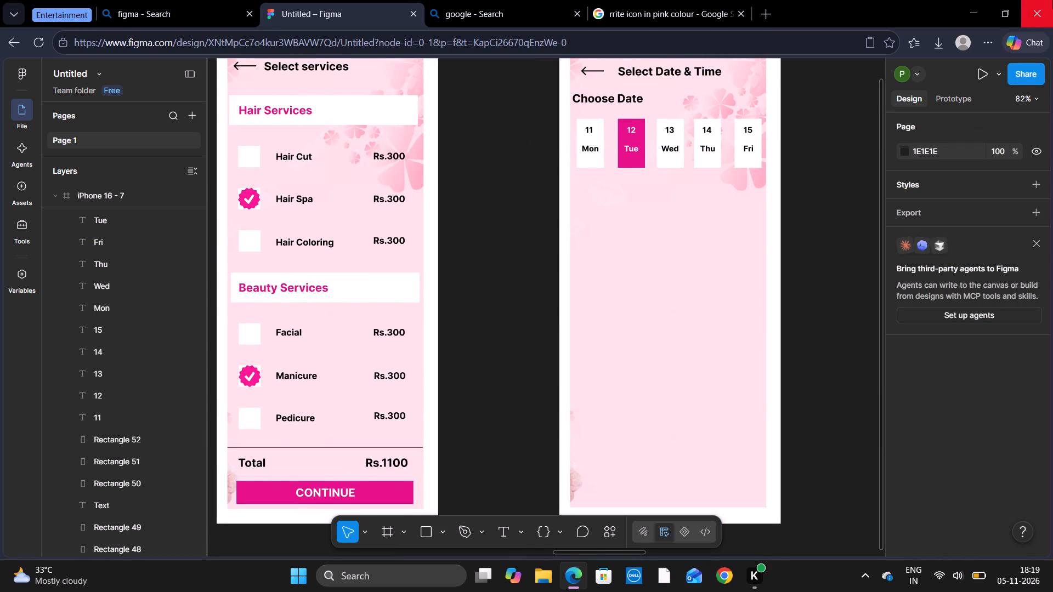
pyautogui.click(1043, 0)
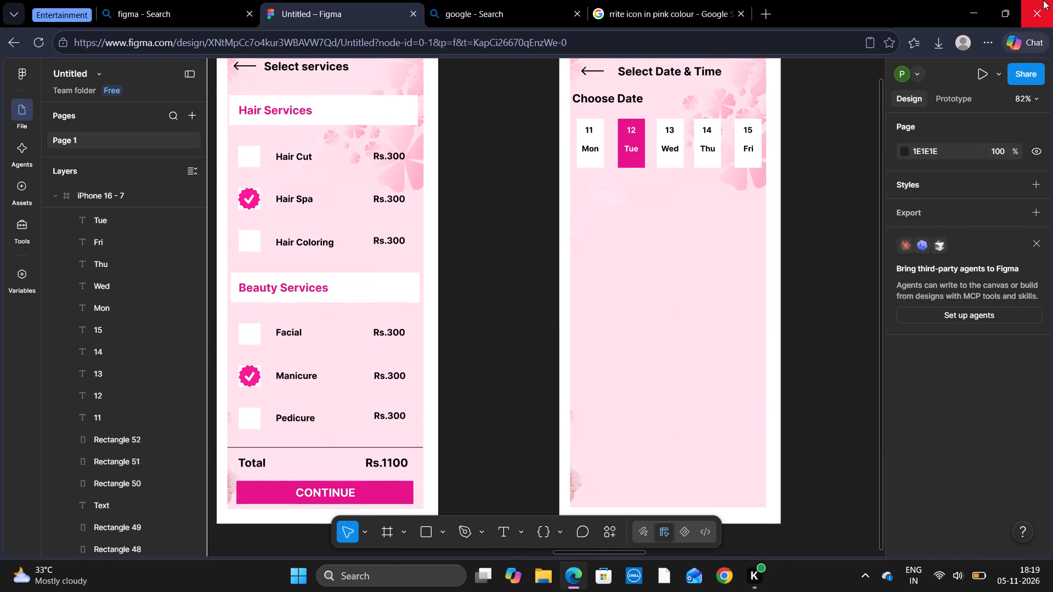